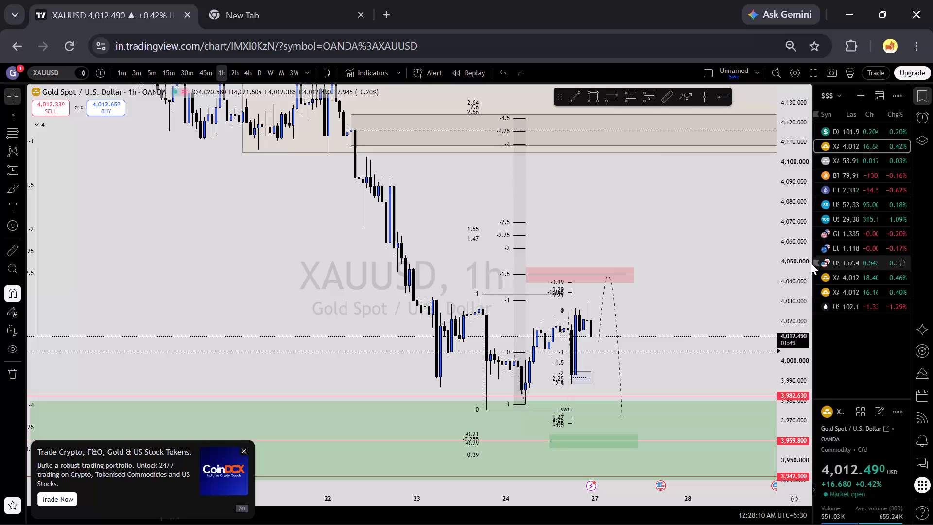
Move the dashed horizontal line on the 1h gold chart up to about 4,033.
scroll(741, 395, up, 3)
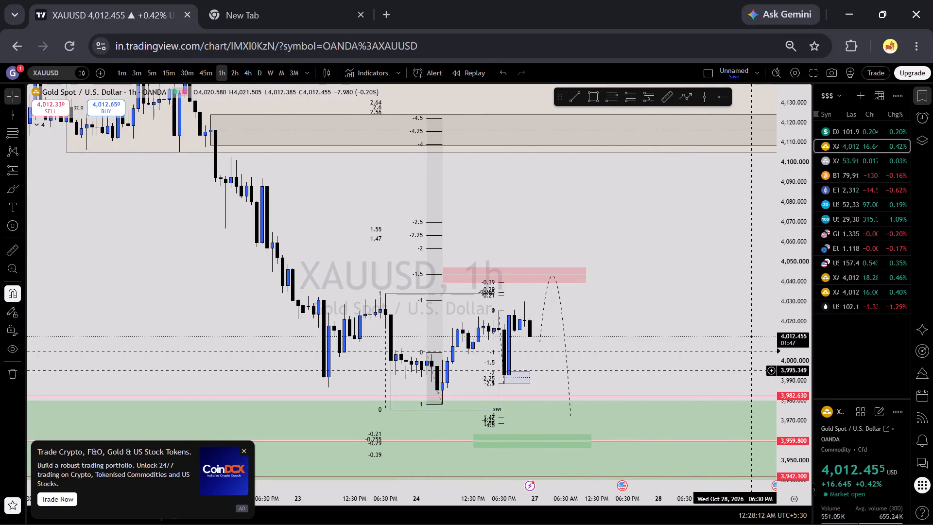
drag(747, 352, 743, 291)
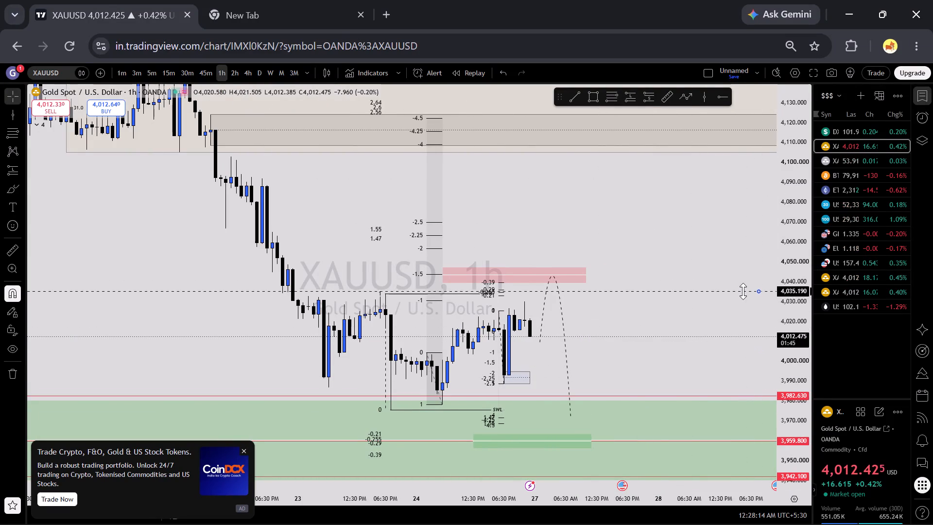
drag(743, 291, 741, 294)
click(733, 325)
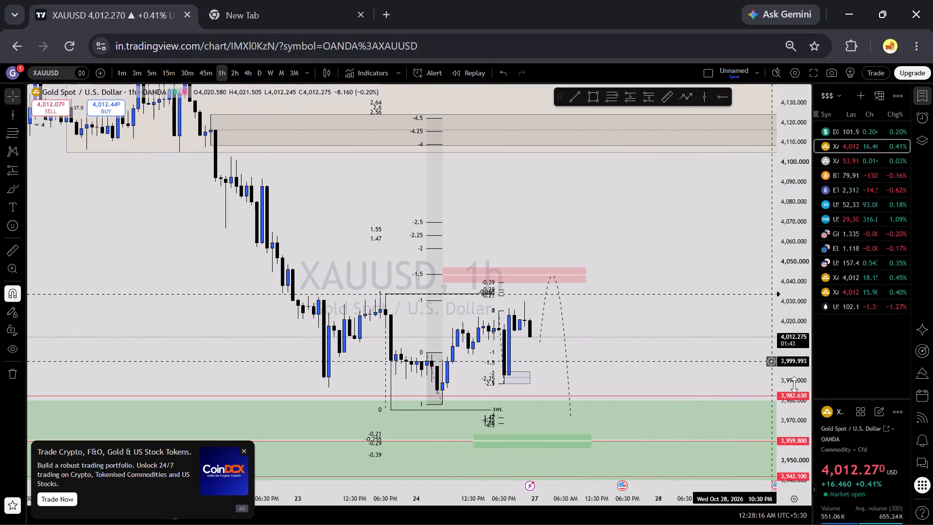
Close the advertisement covering the lower corner of the chart.
click(245, 451)
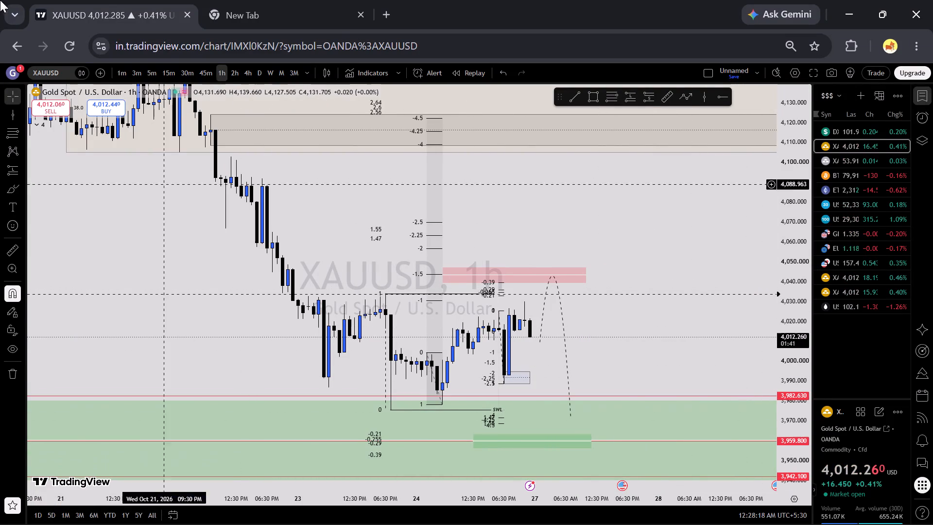
Examine the recent 1h price action between the red supply zone and the green demand zone.
scroll(586, 404, up, 2)
scroll(836, 426, up, 5)
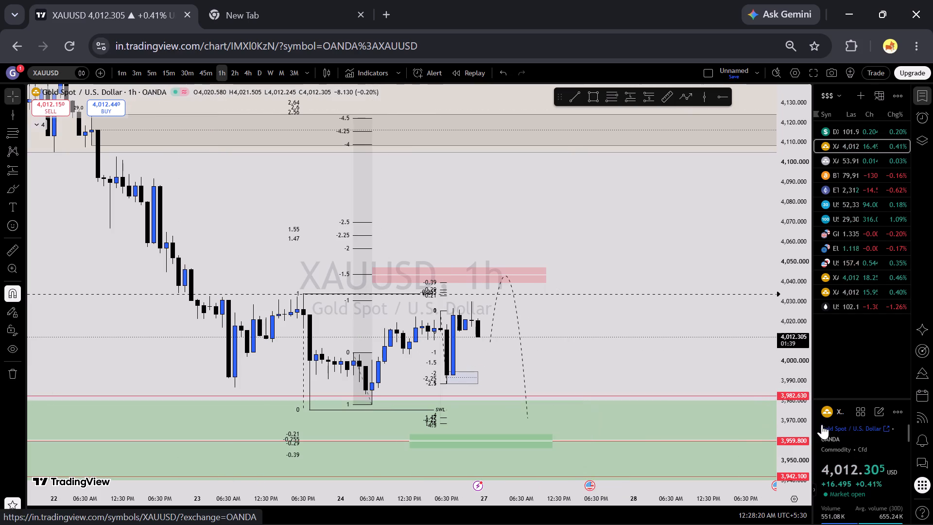
scroll(822, 424, up, 18)
scroll(567, 350, down, 5)
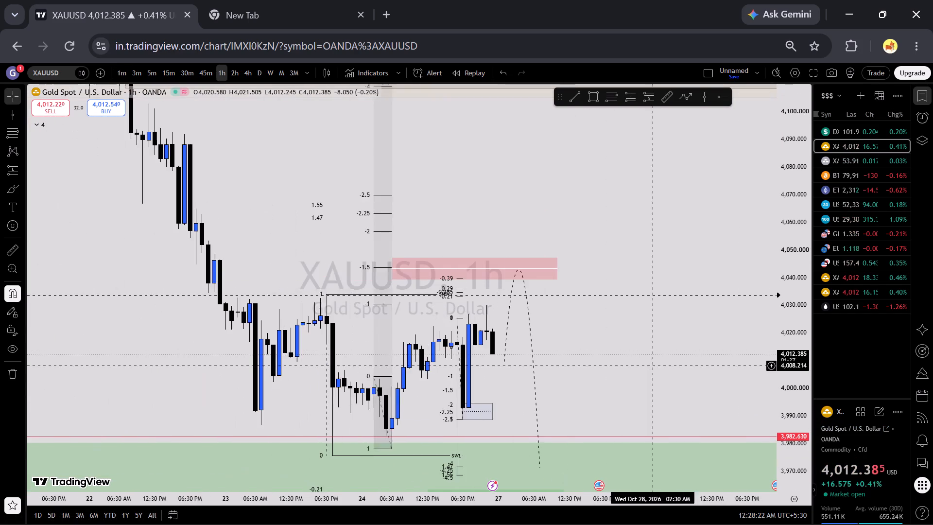
drag(654, 366, 710, 341)
scroll(854, 417, up, 12)
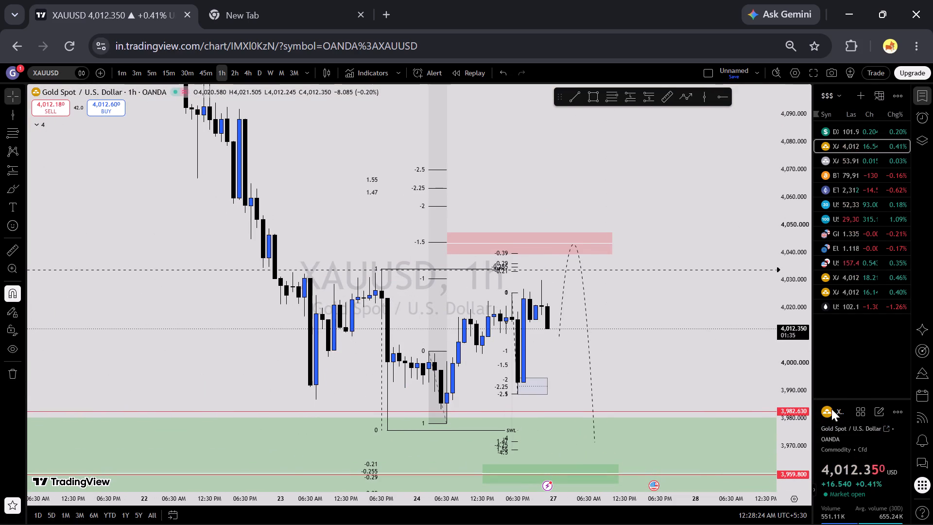
scroll(831, 409, up, 3)
scroll(806, 403, down, 3)
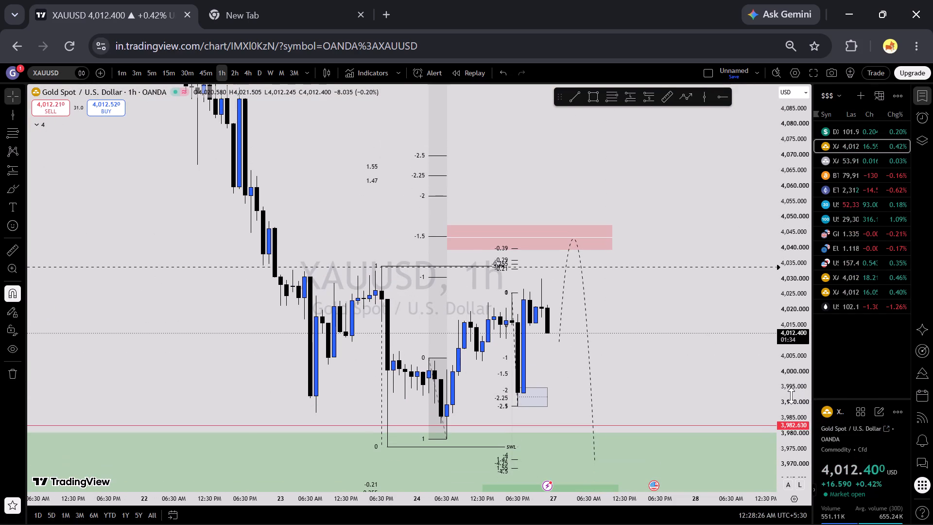
Switch the gold chart to the daily timeframe and examine the recent sell-off below the DOB zone.
click(202, 75)
click(249, 73)
click(259, 73)
scroll(486, 292, up, 6)
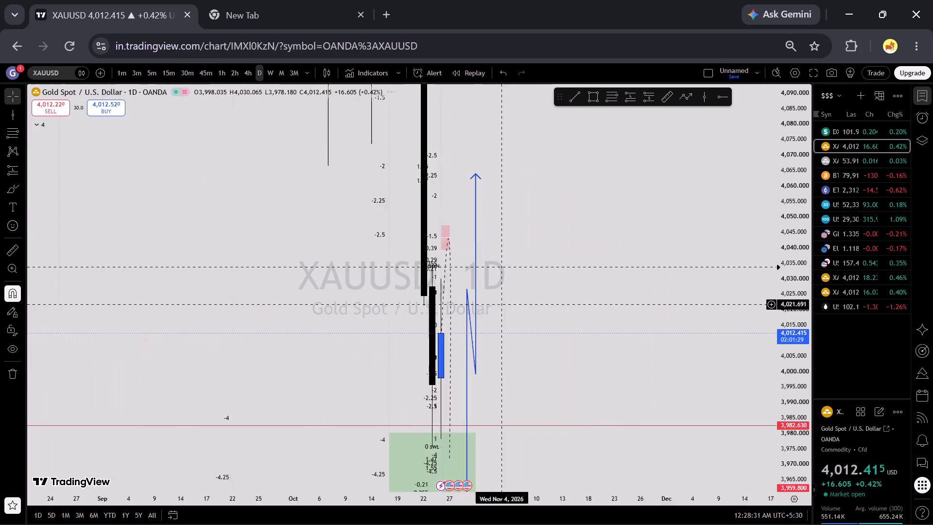
scroll(795, 358, down, 13)
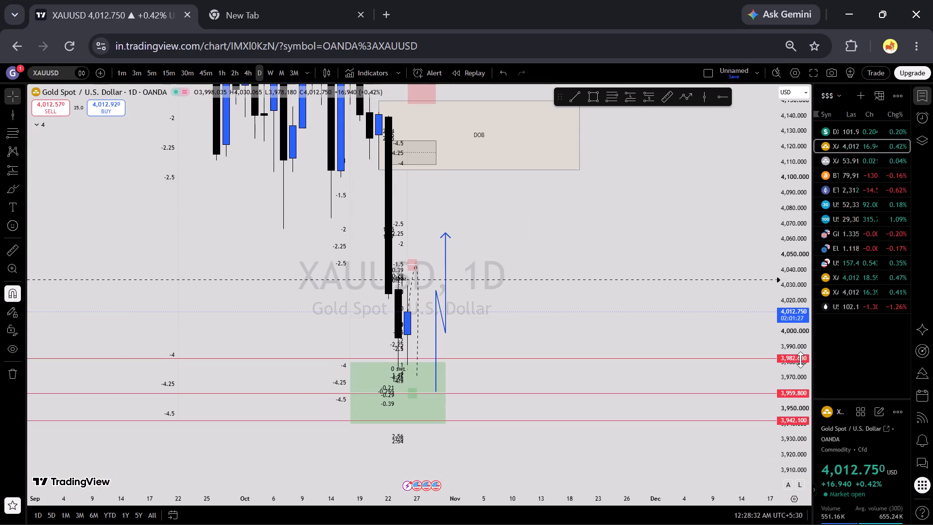
scroll(800, 360, down, 4)
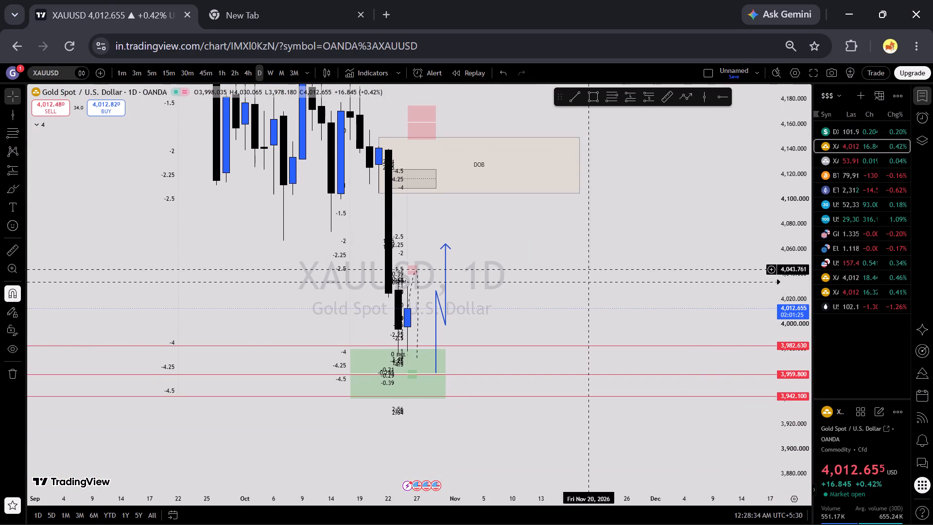
scroll(778, 350, up, 8)
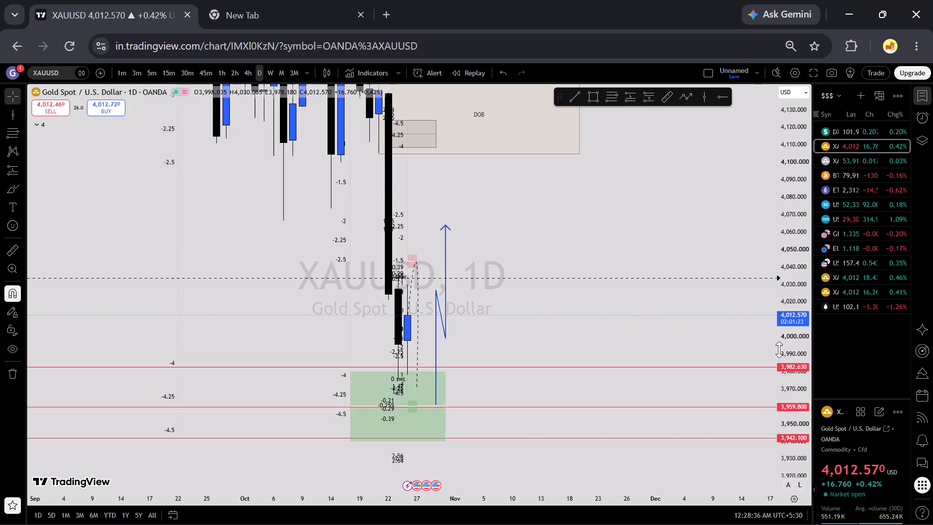
scroll(779, 350, up, 1)
scroll(655, 281, up, 2)
scroll(784, 320, down, 7)
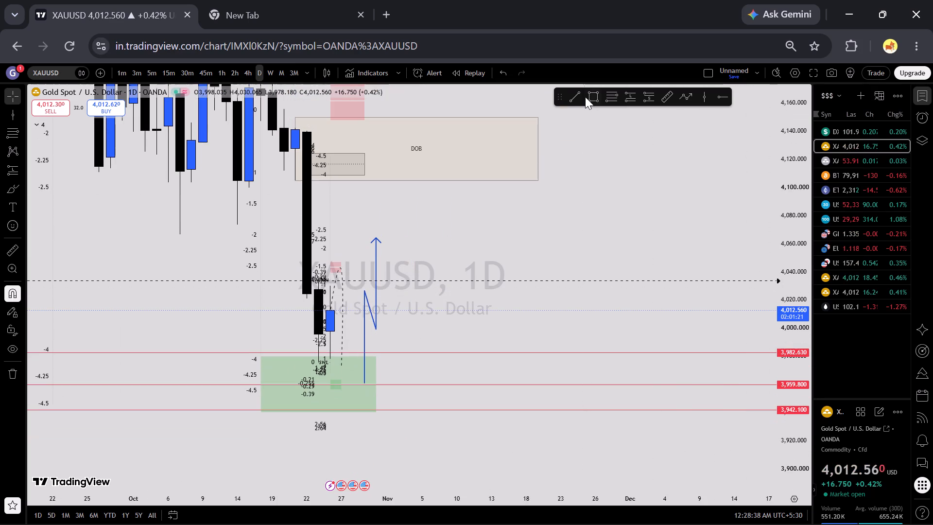
Draw a rectangle with the DFVG template directly below the DOB zone, from Oct 14 at 4,104.795 to Nov 19 at 4,072.795.
click(588, 100)
click(592, 126)
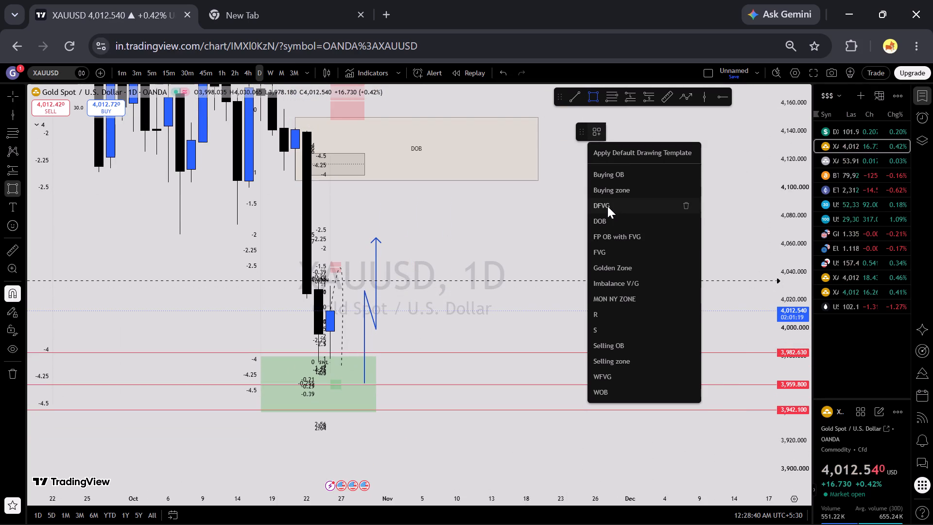
click(607, 206)
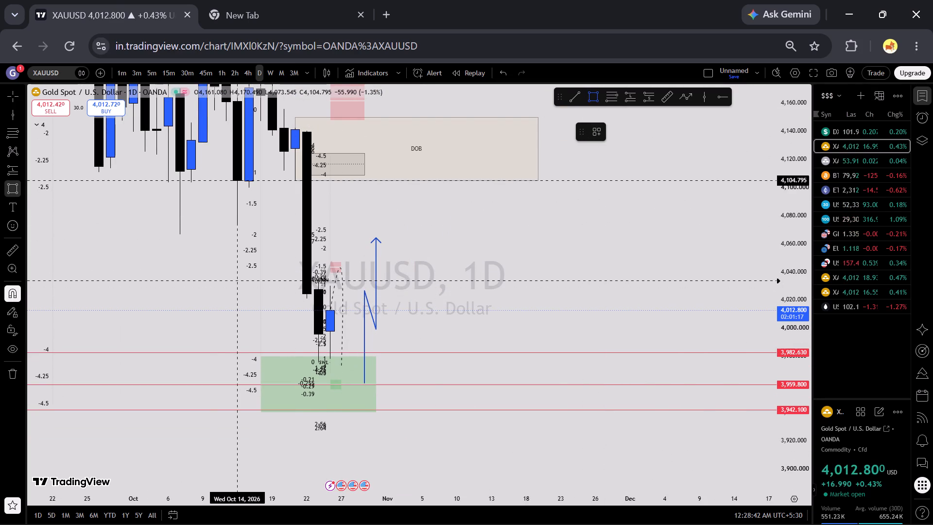
click(240, 183)
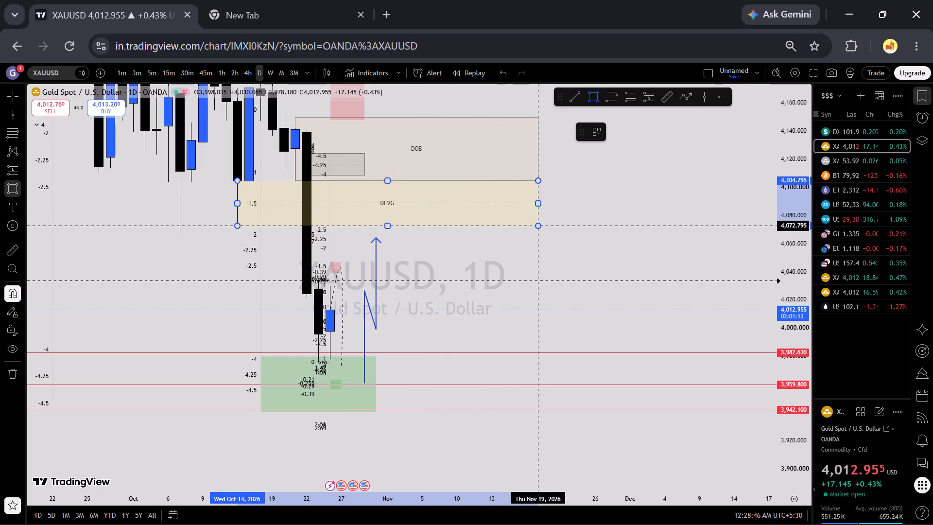
click(540, 226)
click(549, 239)
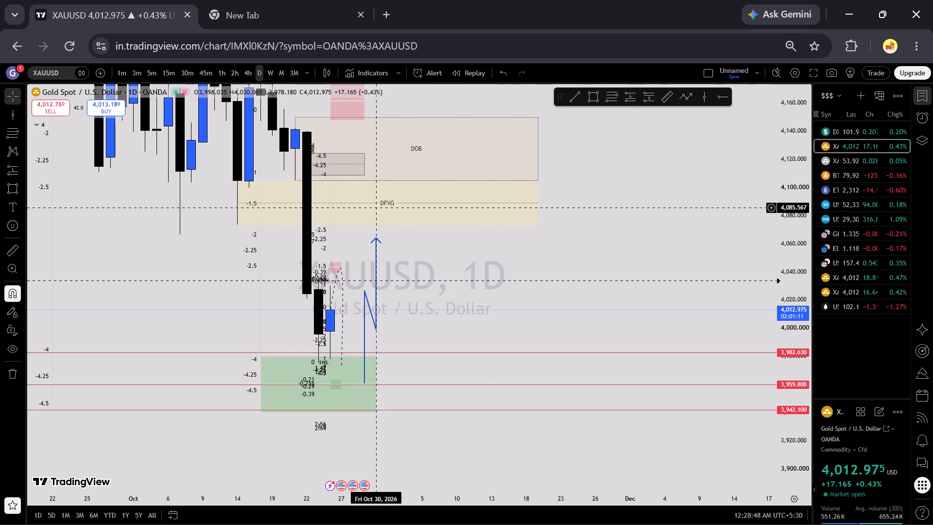
Step through the 2h, 4h and 1h timeframes and examine price relative to the DFVG and other zones.
click(235, 74)
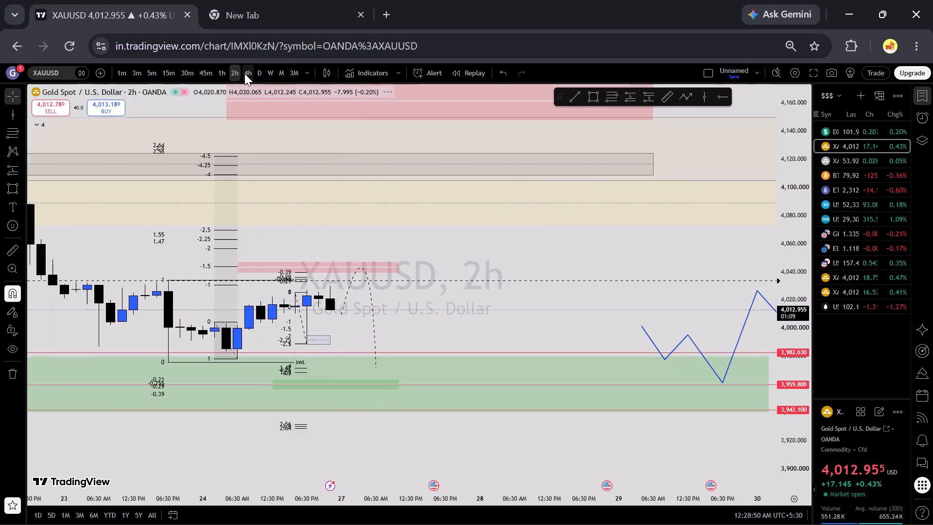
click(244, 73)
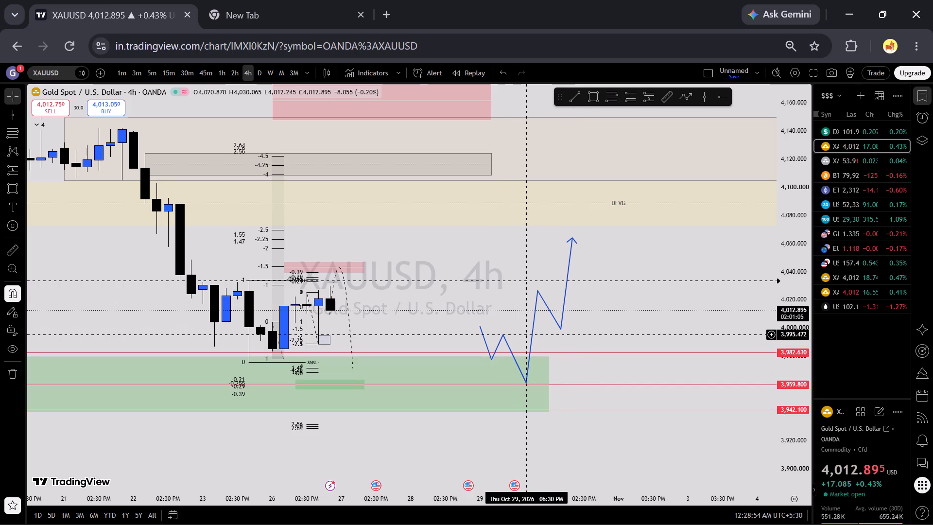
click(219, 79)
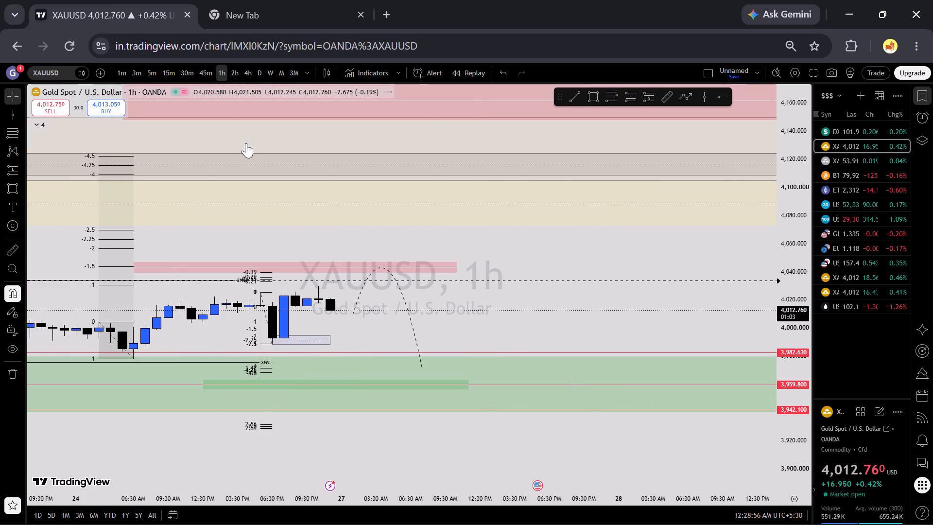
scroll(420, 270, down, 6)
scroll(703, 318, down, 4)
scroll(789, 360, up, 5)
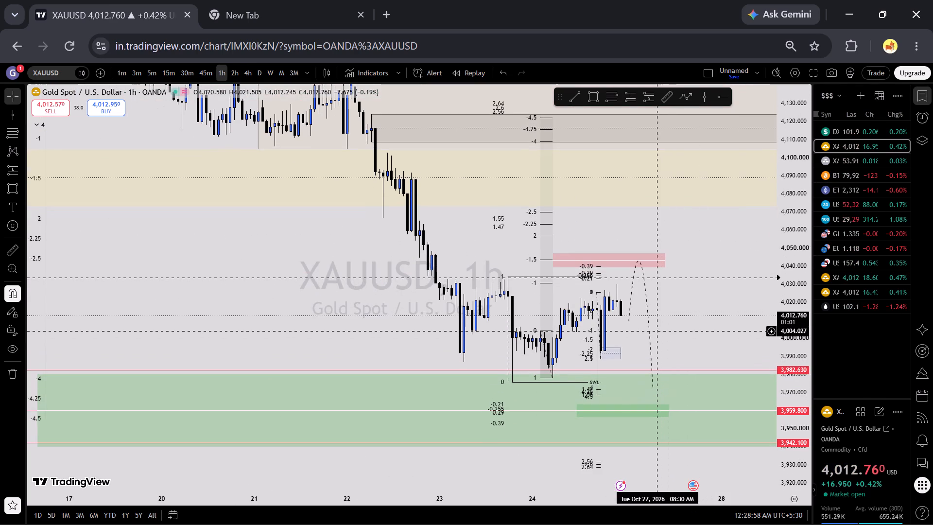
scroll(678, 310, up, 3)
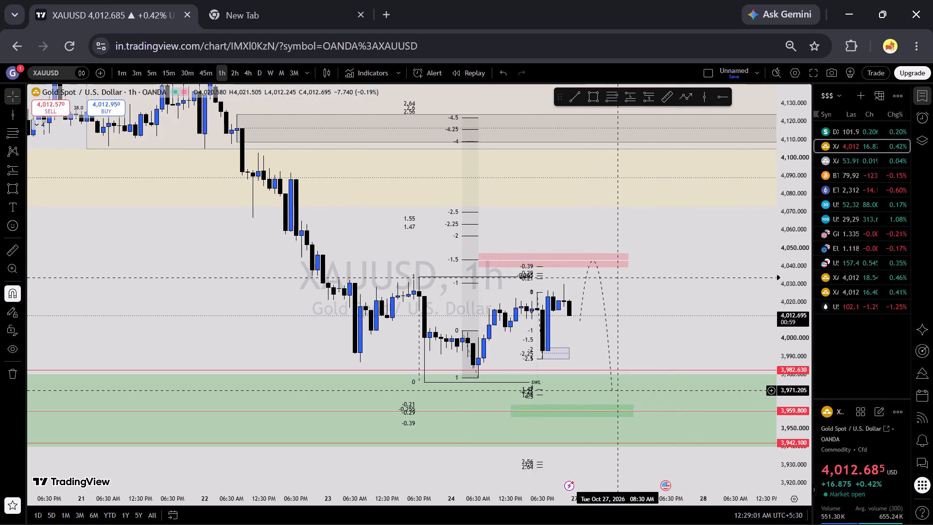
Switch to the 45m timeframe and delete the small blue rectangle between the -2 and -2.5 projection levels.
click(207, 73)
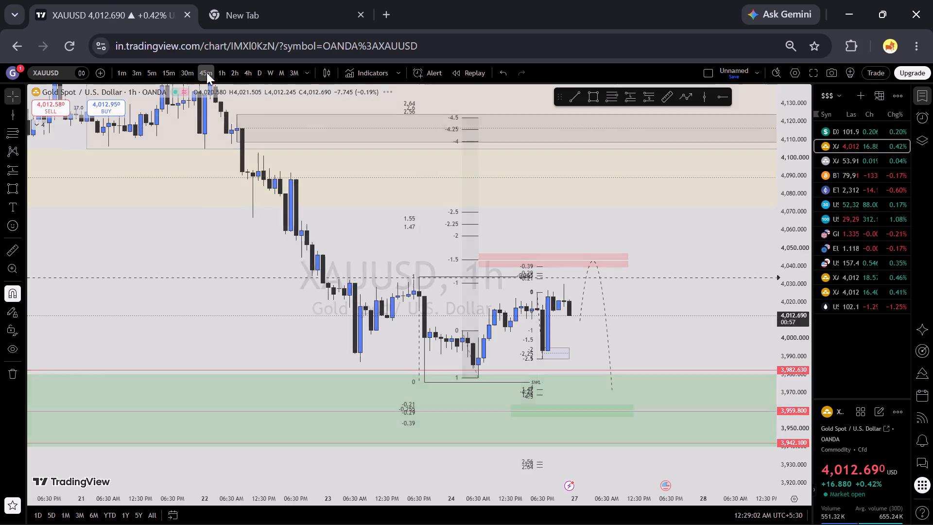
scroll(812, 408, up, 10)
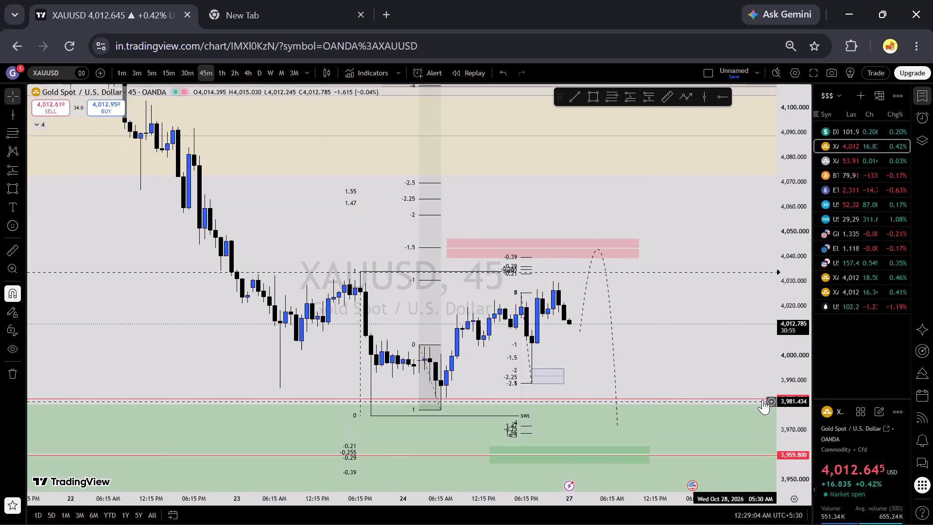
scroll(762, 400, up, 3)
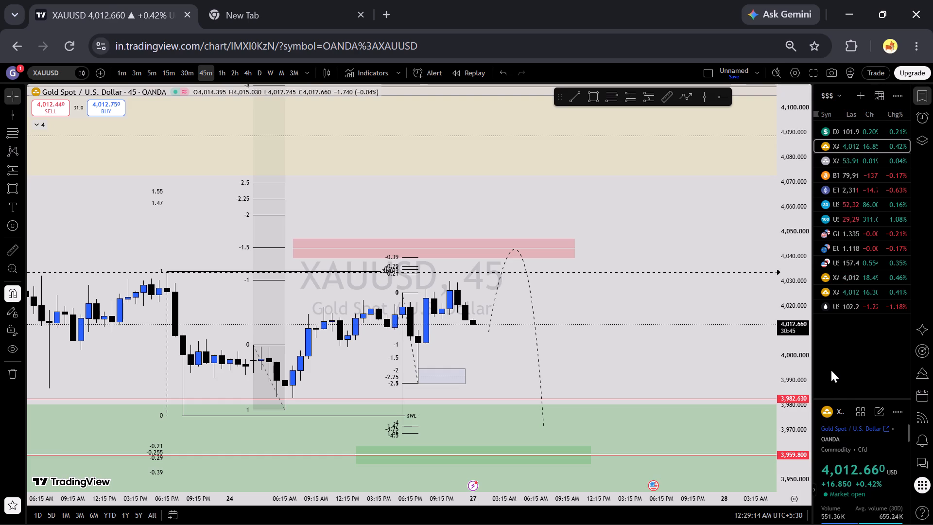
scroll(831, 370, up, 4)
scroll(754, 420, down, 1)
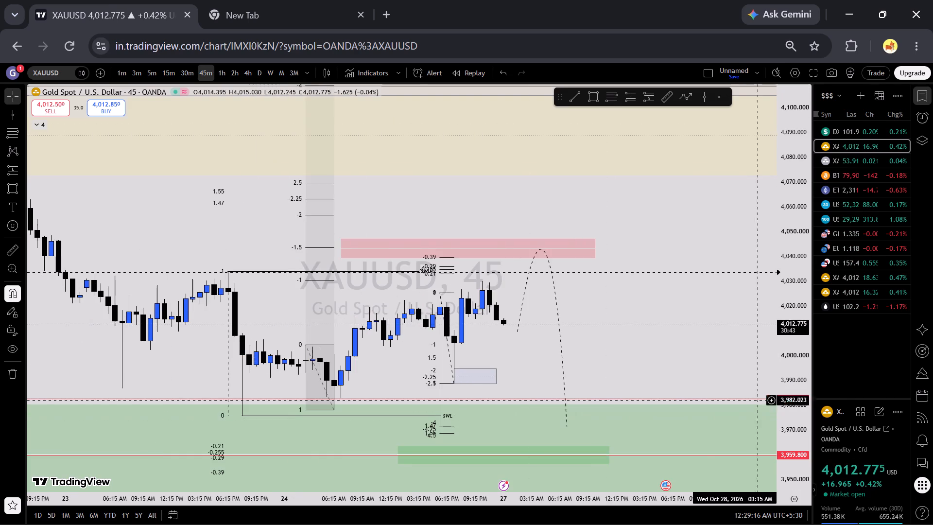
drag(724, 328, 669, 364)
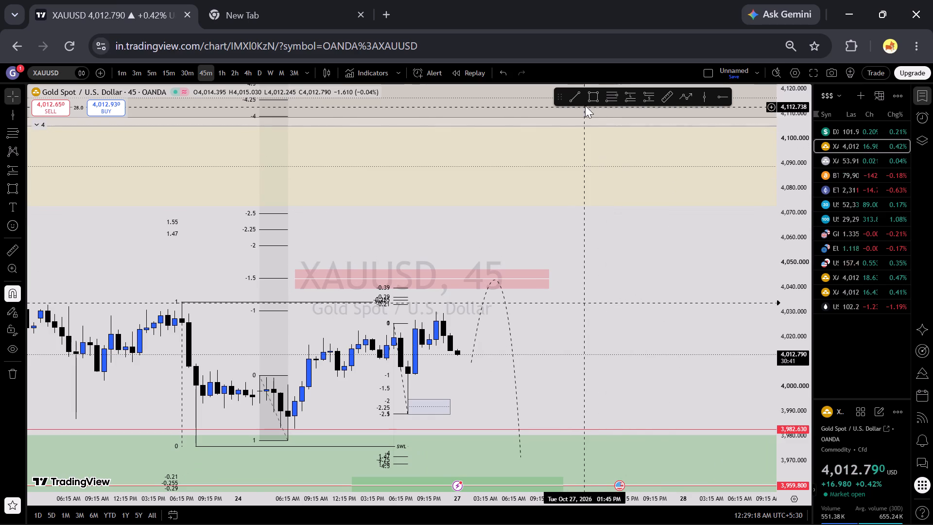
click(449, 406)
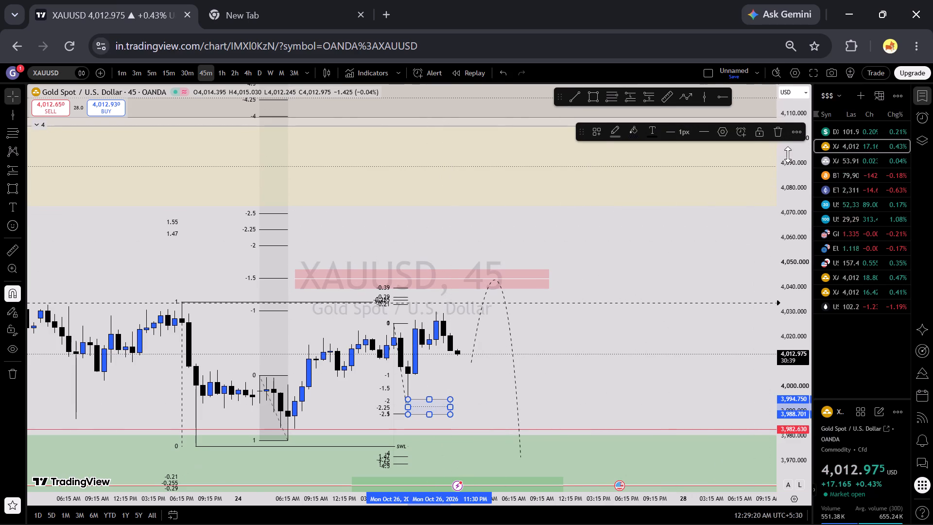
click(780, 128)
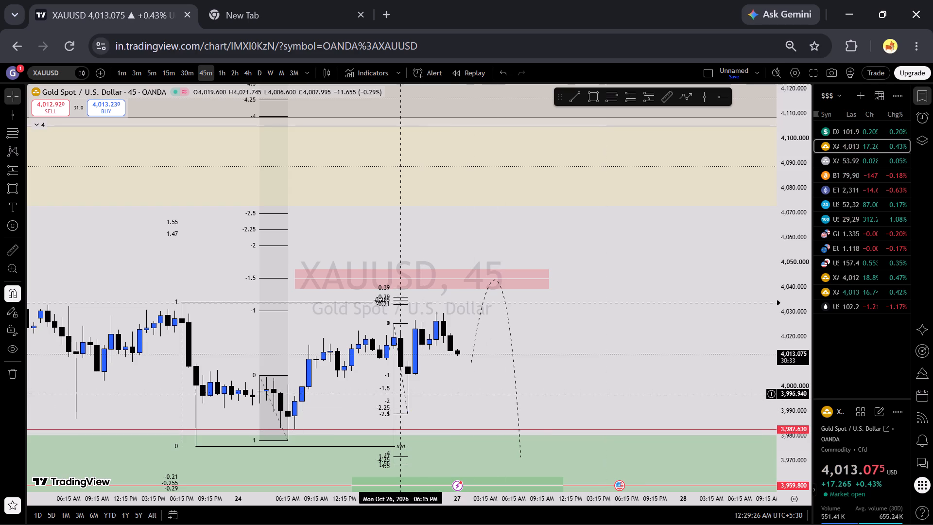
Draw a rectangle with the Buying zone template at the -2 to -2.5 levels, from about 3,994.4 down to 3,987.3 on Oct 26.
click(597, 104)
click(602, 140)
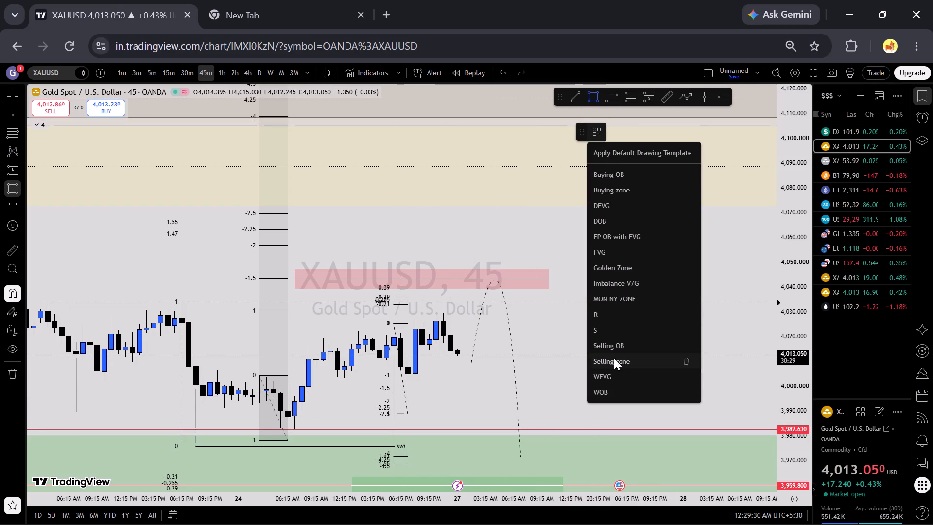
click(604, 188)
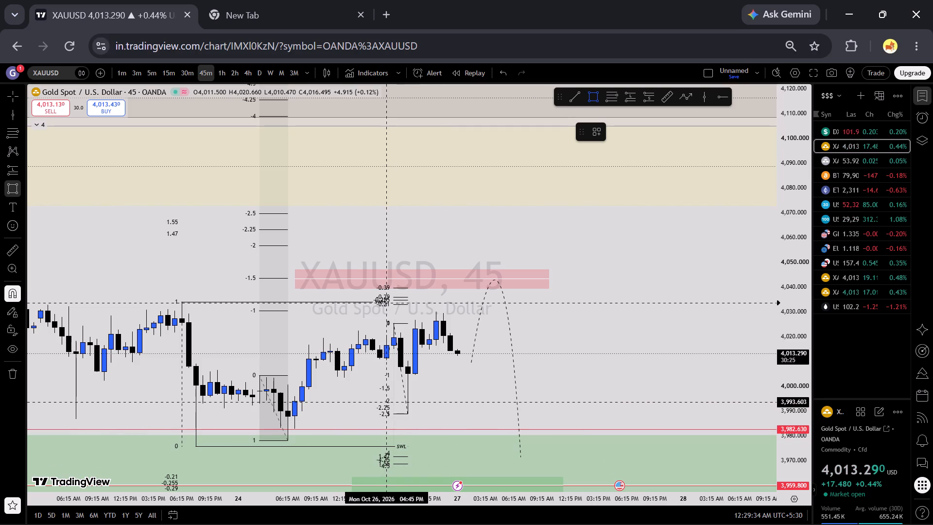
click(389, 400)
click(434, 418)
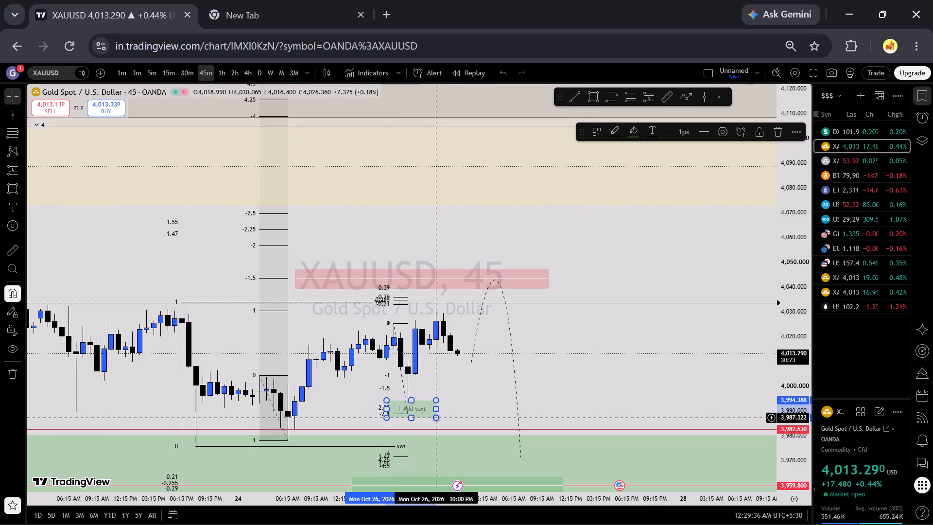
drag(470, 402, 475, 405)
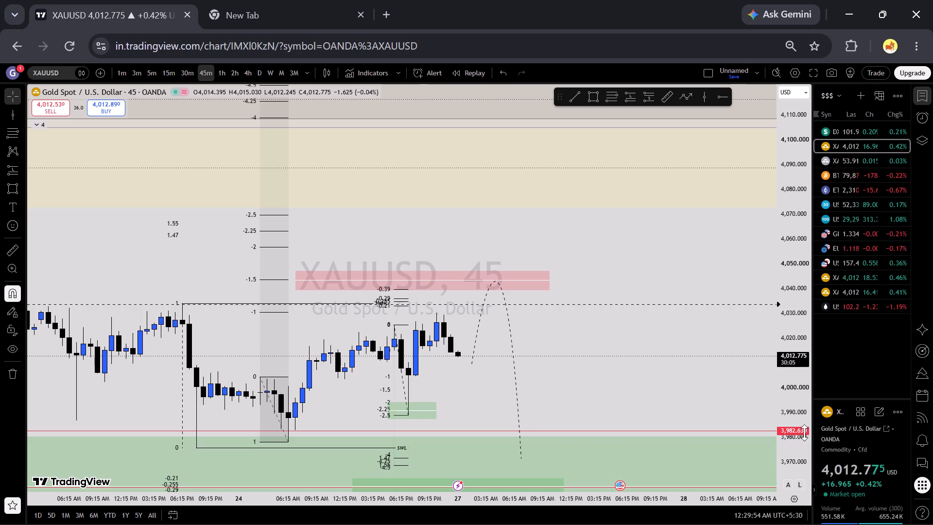
Switch through the 30m to the 15m timeframe and examine price above the small green buying zone.
click(184, 76)
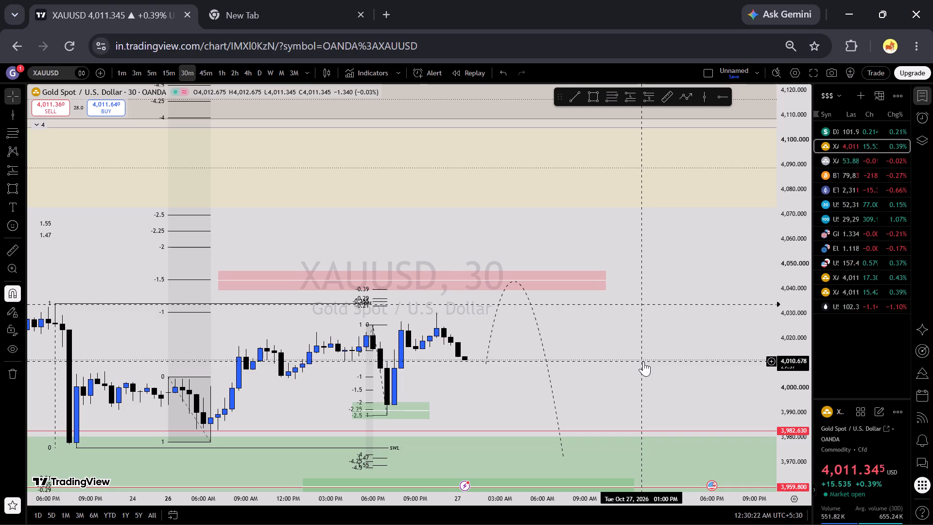
click(171, 77)
scroll(797, 348, down, 2)
scroll(778, 358, up, 3)
scroll(778, 358, down, 1)
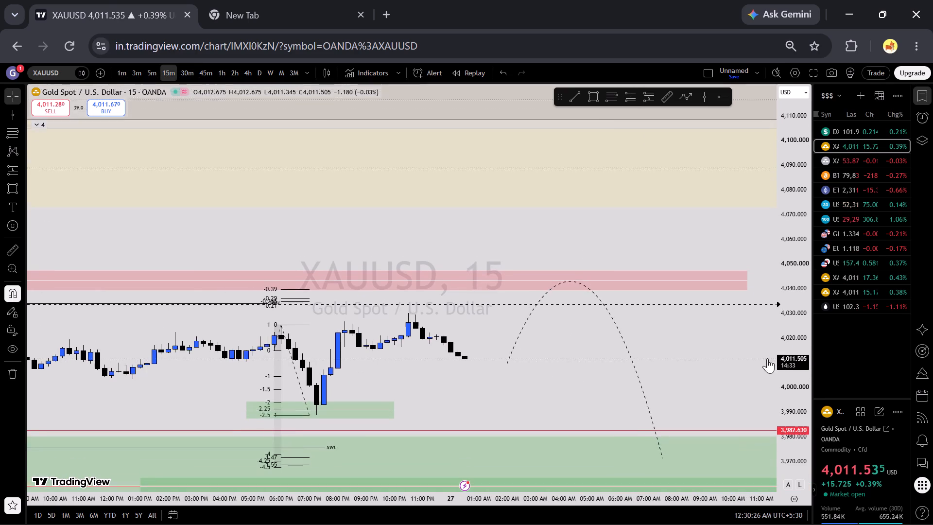
Draw a Buying OB template rectangle from about 3,988.8 up to 4,005, starting at the Oct 26 7:15 PM low and extending into Oct 27.
scroll(767, 358, down, 2)
scroll(593, 374, down, 2)
scroll(810, 412, up, 6)
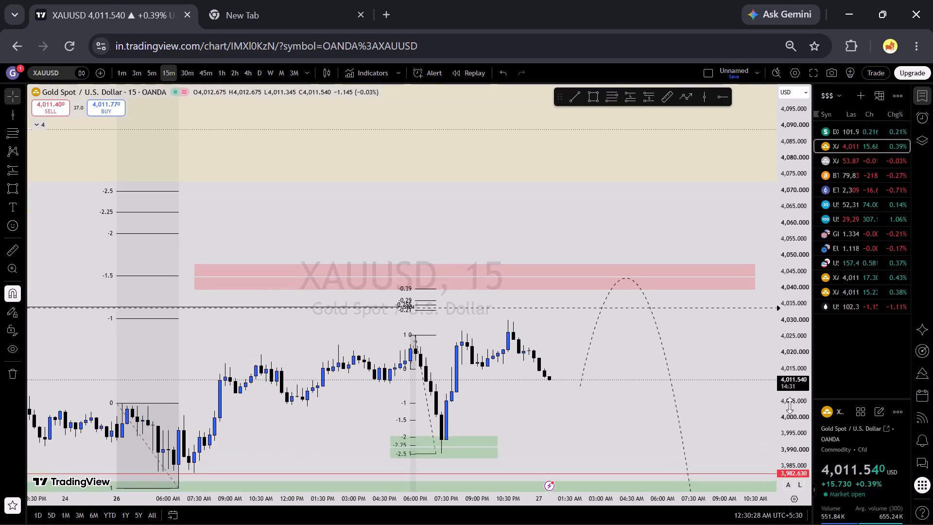
scroll(790, 405, up, 1)
drag(598, 426, 534, 319)
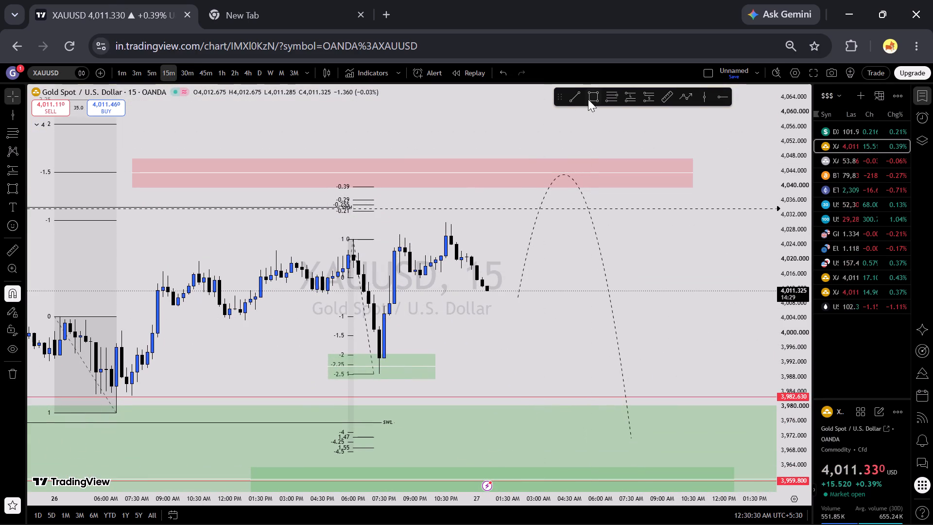
click(588, 99)
click(593, 123)
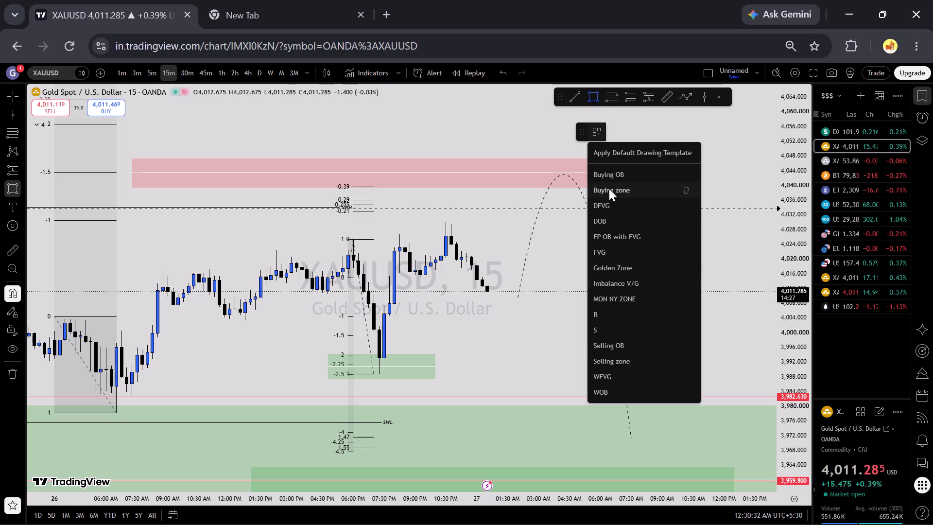
click(610, 181)
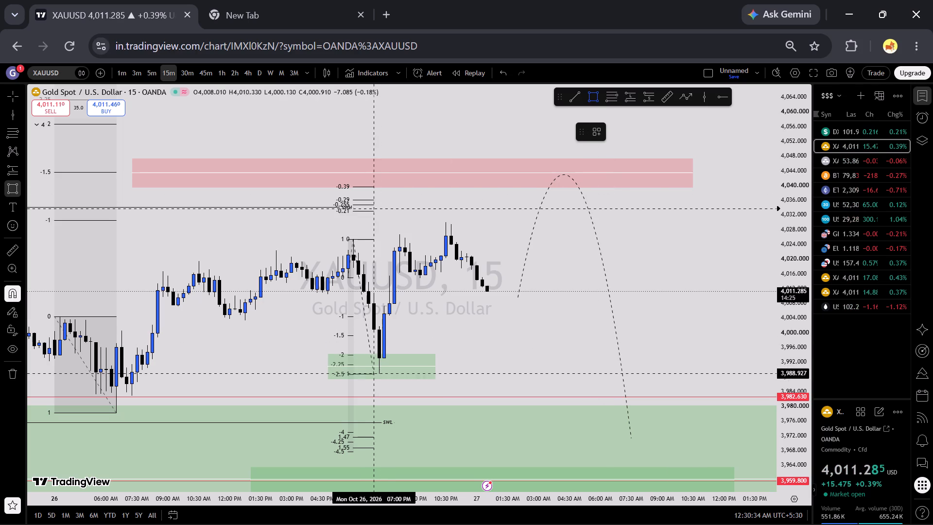
click(381, 381)
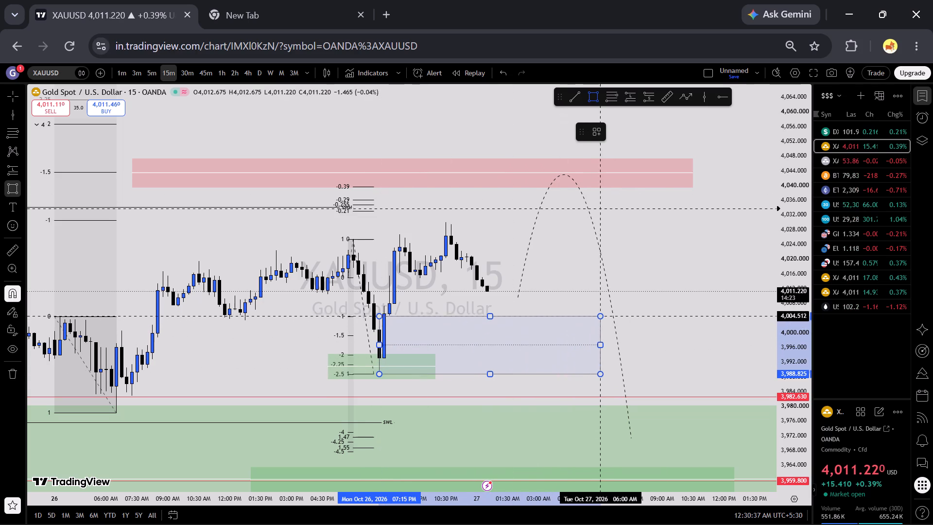
click(639, 314)
click(668, 320)
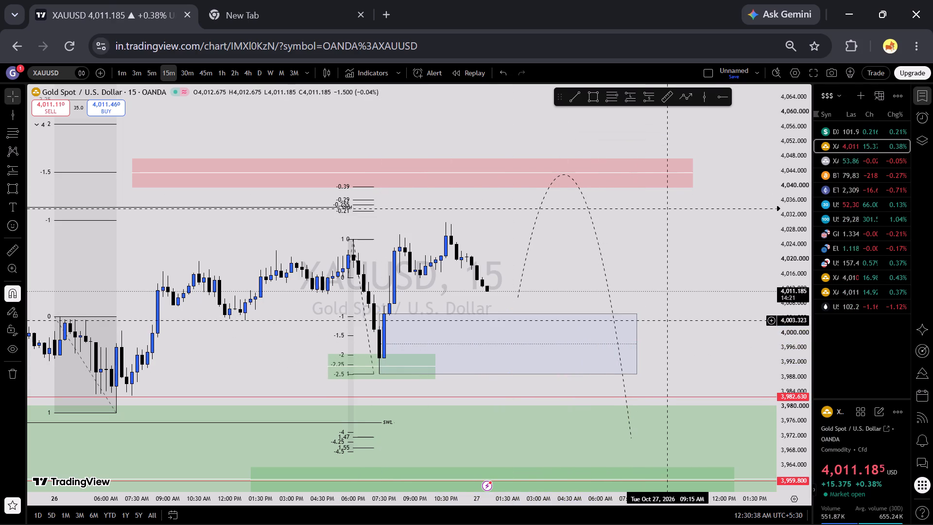
Switch to the 5m timeframe and examine price relative to the Buying OB rectangle and the surrounding zones.
scroll(809, 335, down, 3)
scroll(809, 335, up, 2)
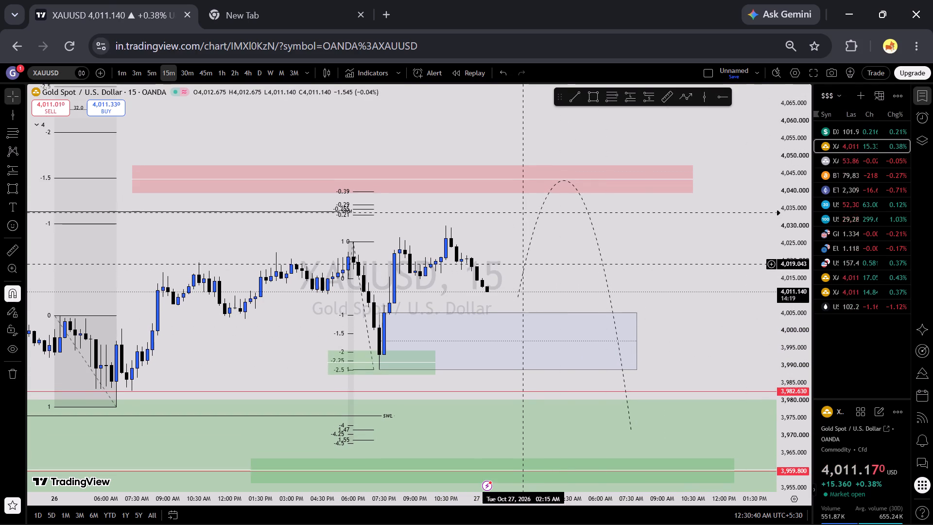
click(154, 72)
scroll(484, 262, down, 4)
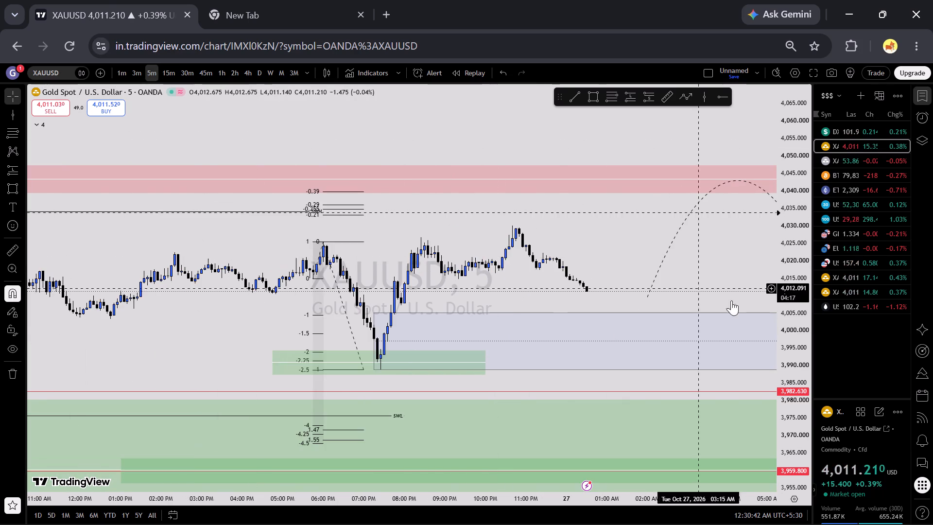
scroll(784, 336, up, 8)
drag(692, 282, 581, 308)
scroll(613, 301, down, 4)
scroll(694, 314, up, 3)
scroll(772, 359, up, 3)
scroll(776, 362, down, 3)
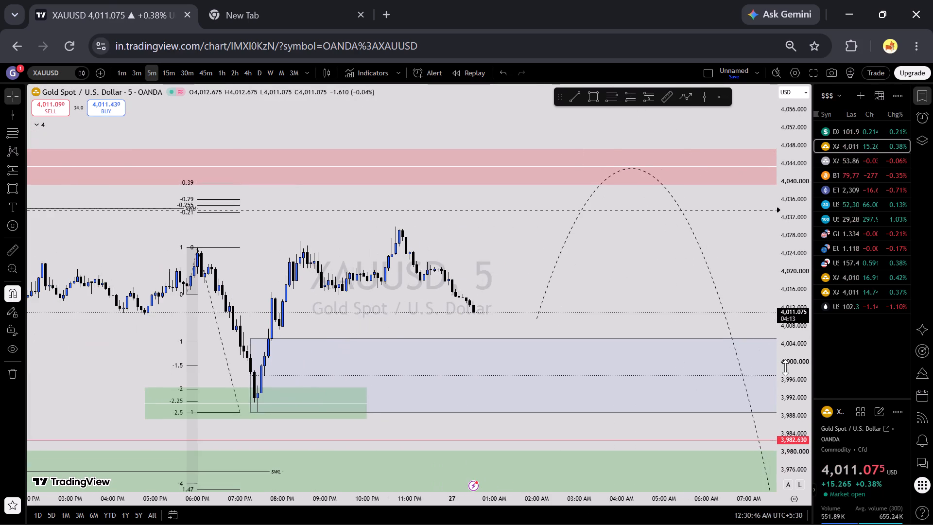
scroll(790, 368, up, 6)
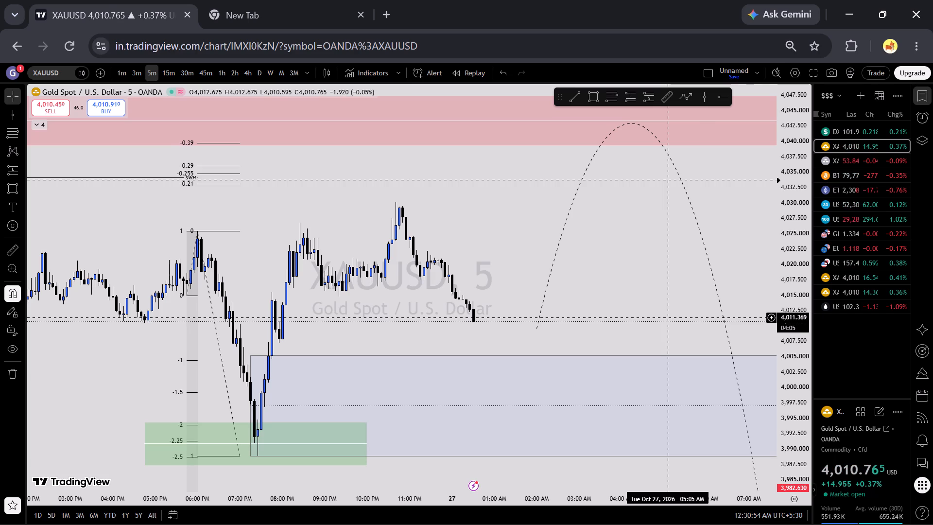
scroll(706, 315, down, 2)
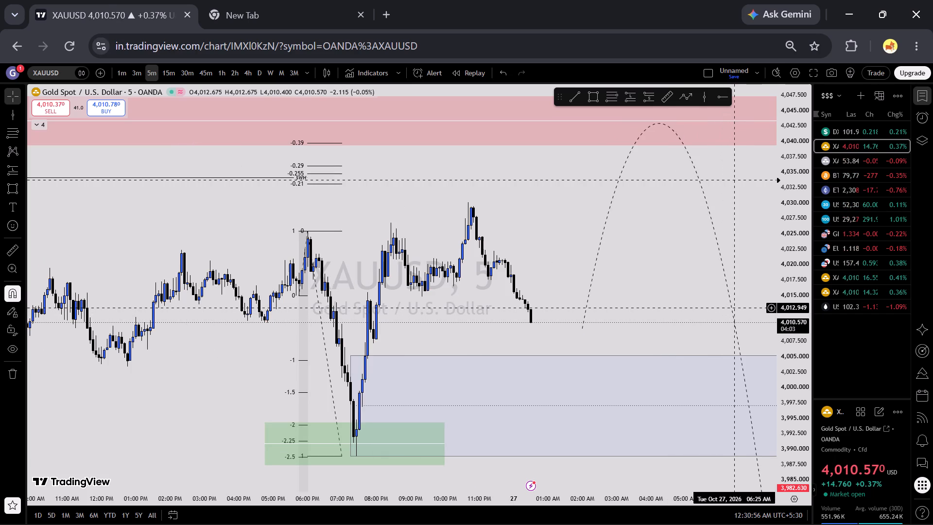
click(731, 308)
click(724, 132)
Draw a Fibonacci retracement with the SPX template from the 4,016.4 swing low up to the Oct 26 swing high near 4,030.
scroll(637, 242, down, 2)
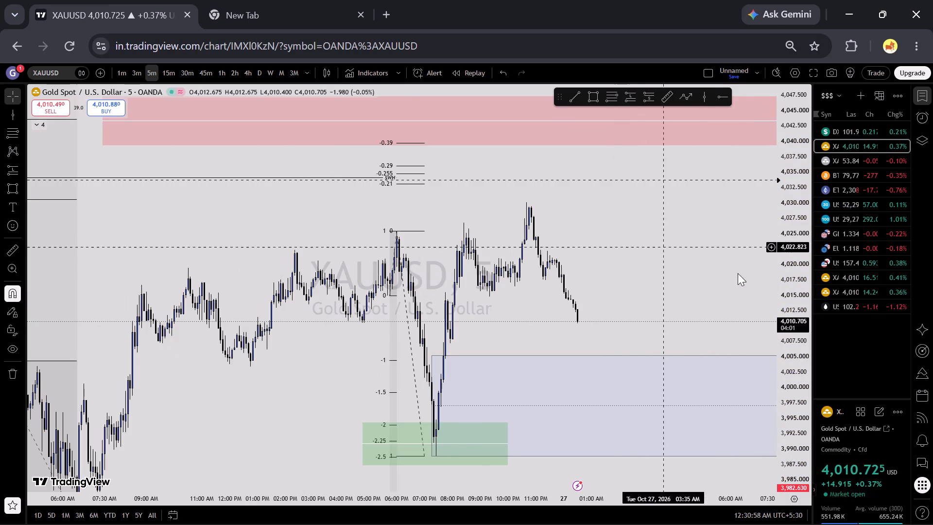
scroll(837, 328, down, 6)
drag(701, 301, 591, 300)
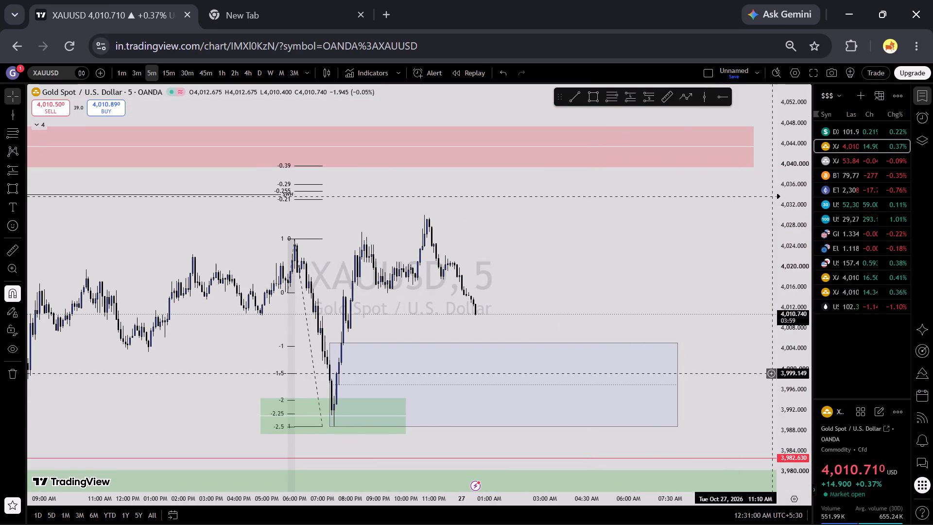
click(613, 92)
click(602, 129)
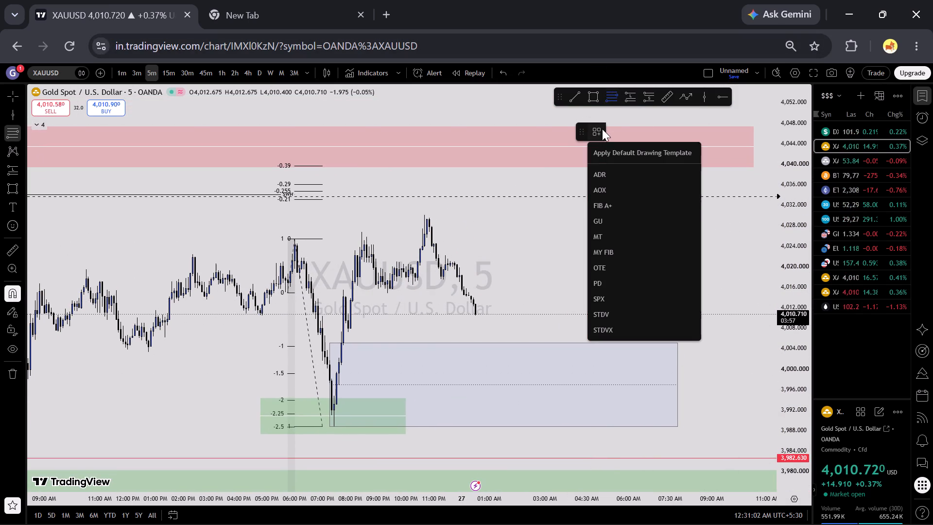
click(618, 302)
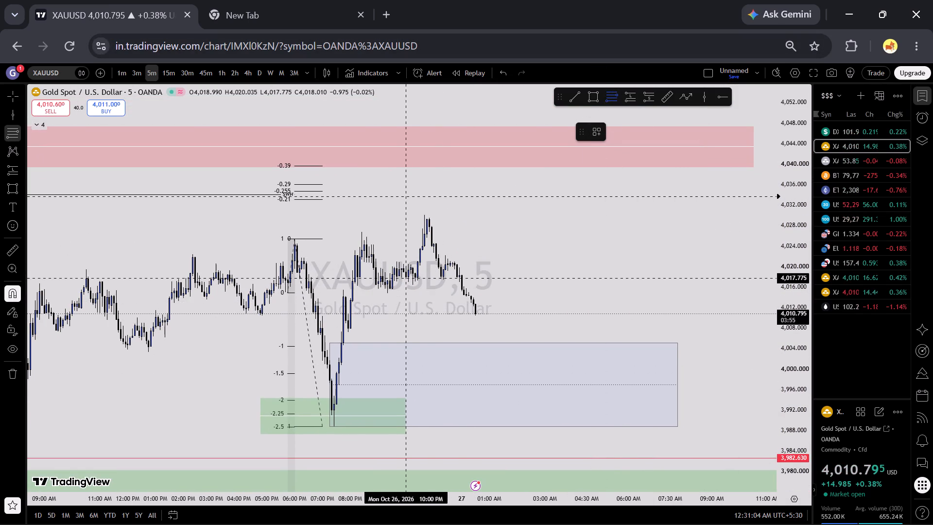
click(414, 298)
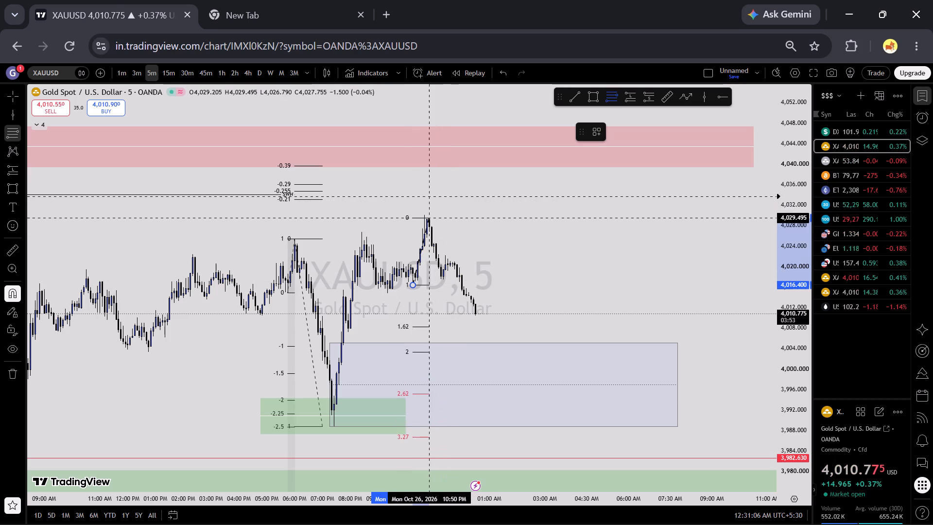
click(425, 203)
click(524, 258)
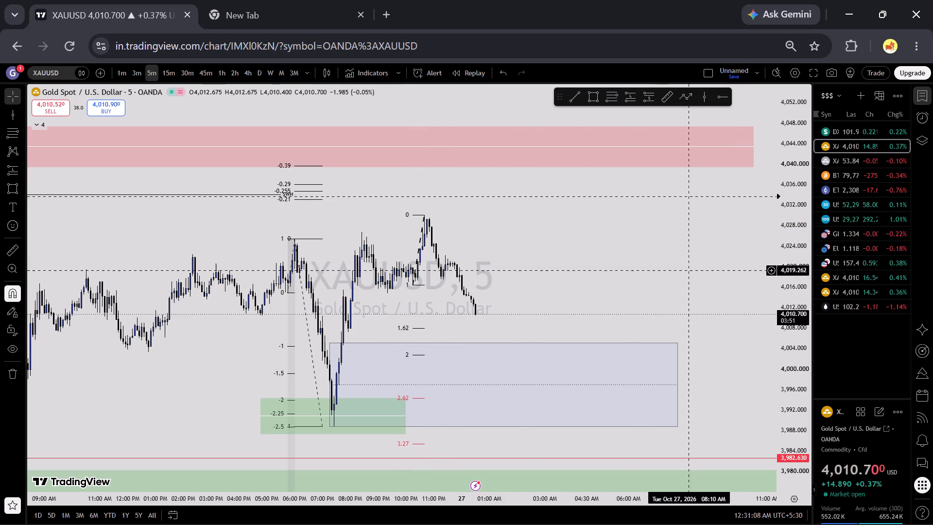
Draw a second SPX Fibonacci retracement on the smaller pullback, from the low at about 4,017.6 up to about 4,022.
click(619, 102)
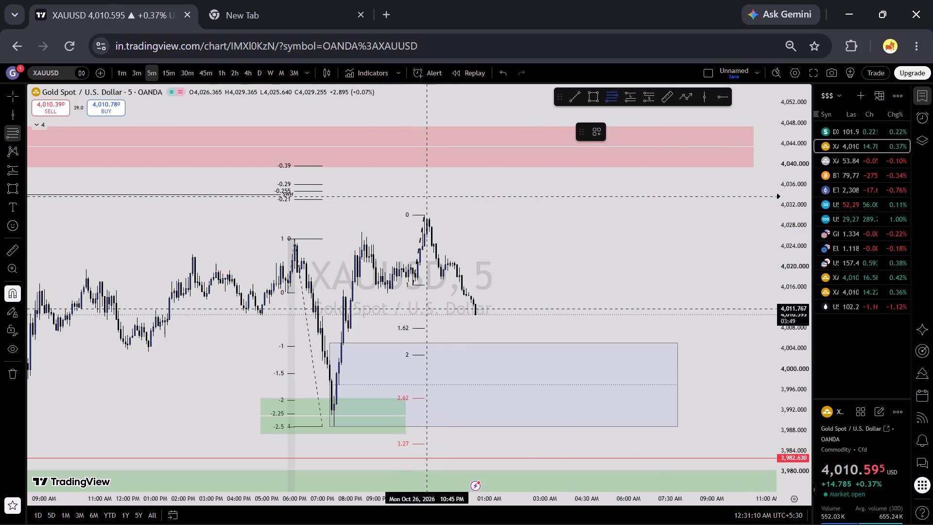
click(440, 290)
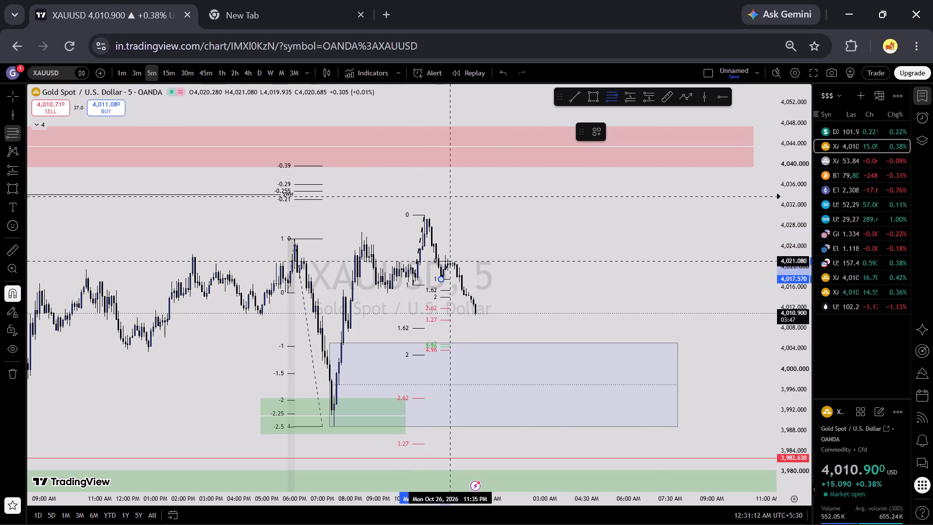
click(445, 243)
click(503, 254)
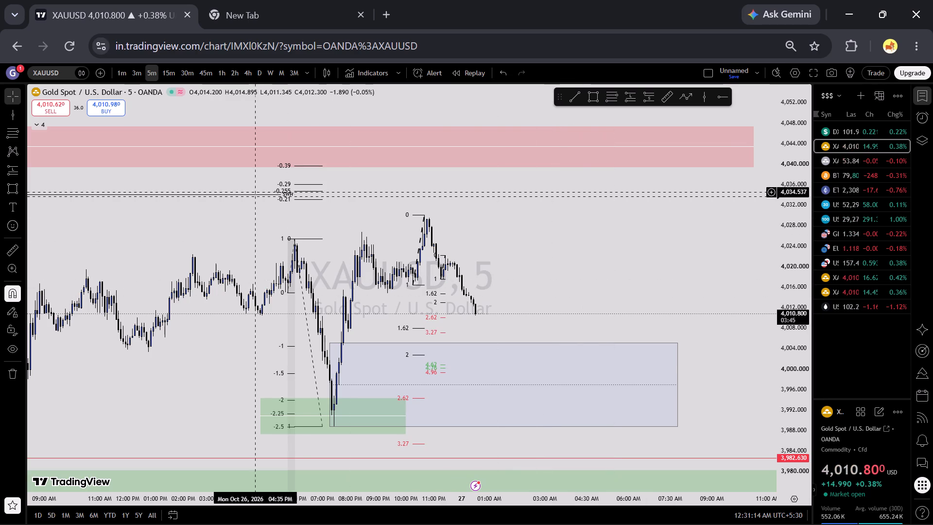
Switch to the 3m timeframe and draw a Fibonacci retracement from about 4,023.8 up to the swing high near 4,030.
click(132, 68)
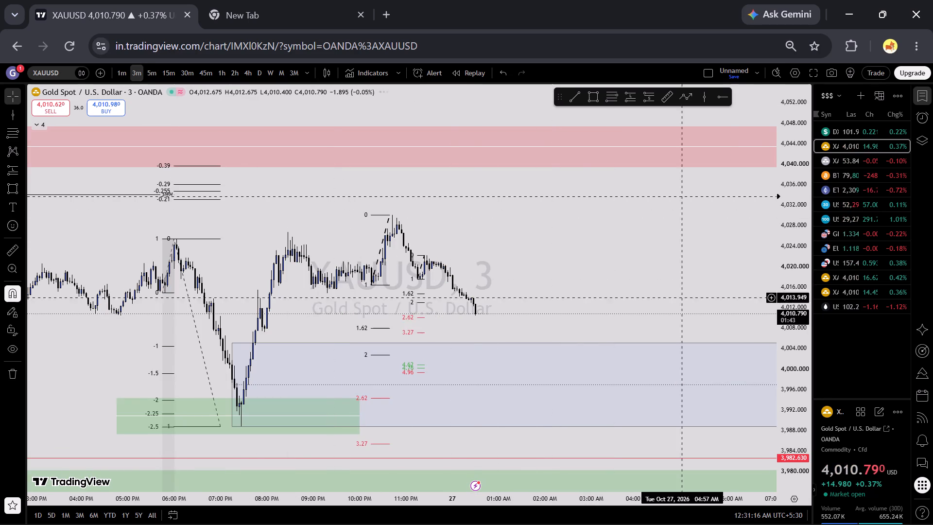
scroll(817, 383, up, 9)
scroll(652, 307, up, 3)
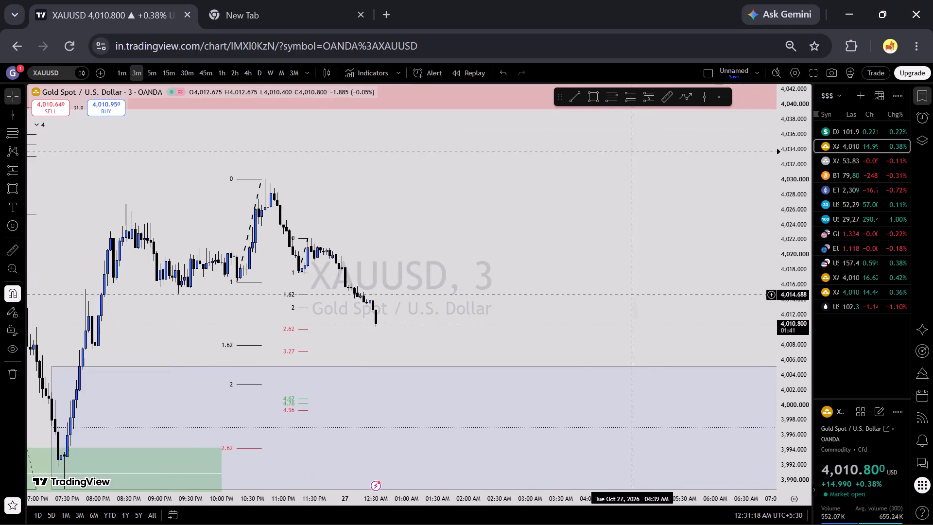
click(610, 96)
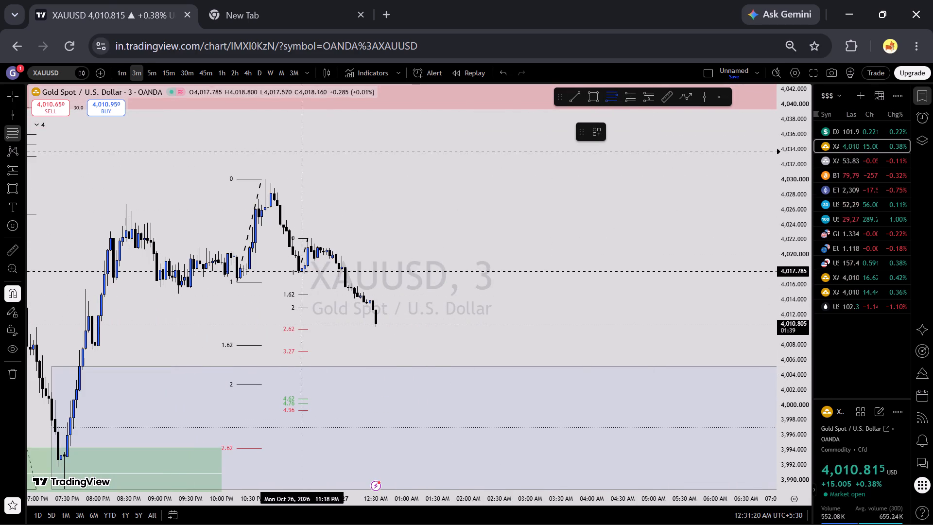
click(260, 245)
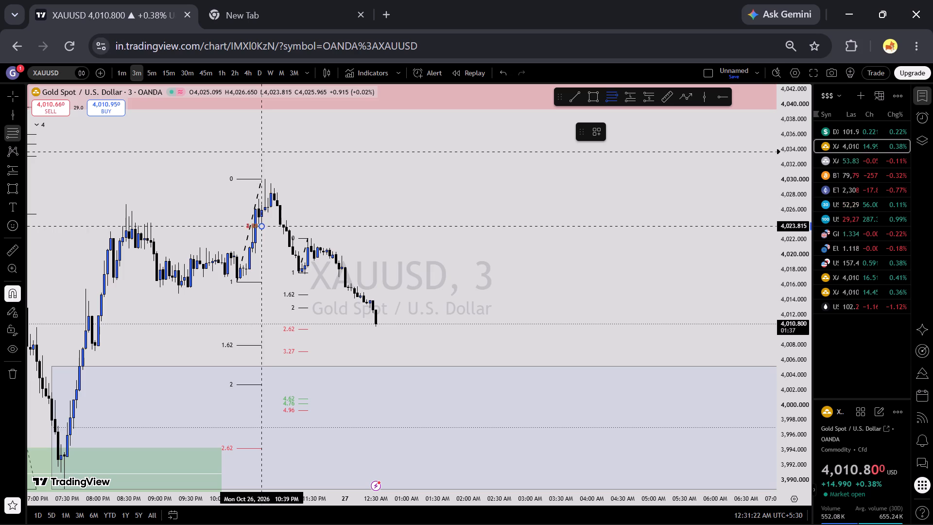
click(263, 171)
click(454, 291)
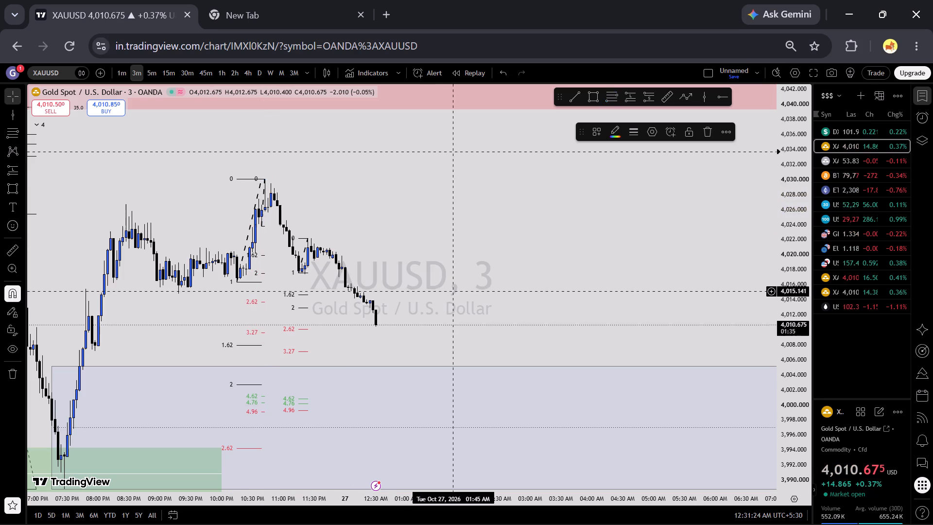
Switch to the 1m timeframe and examine the decline from the swing high against the Fibonacci extension levels.
click(128, 75)
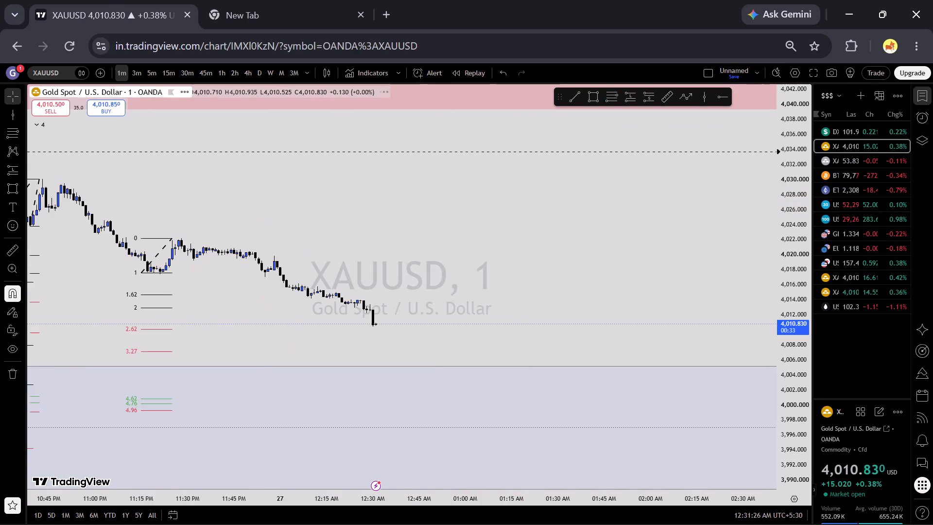
scroll(529, 289, down, 5)
scroll(818, 376, up, 3)
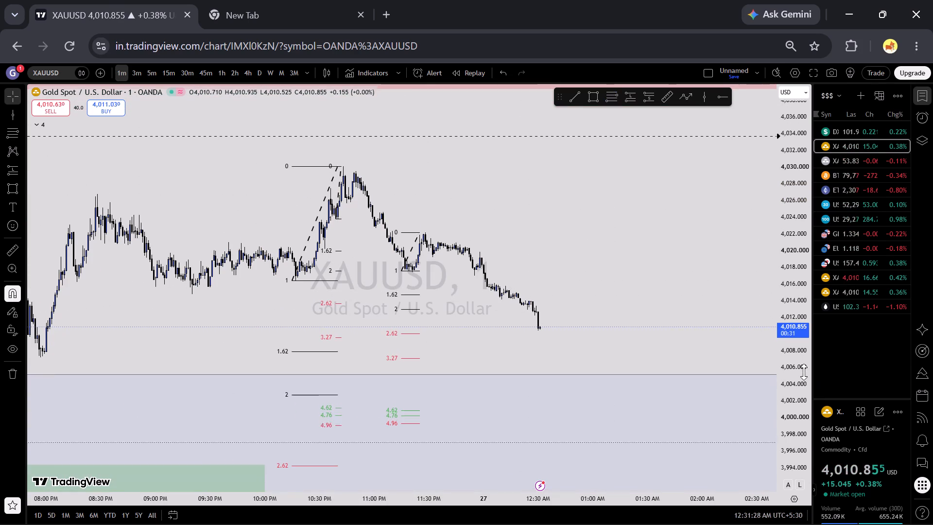
scroll(804, 372, up, 8)
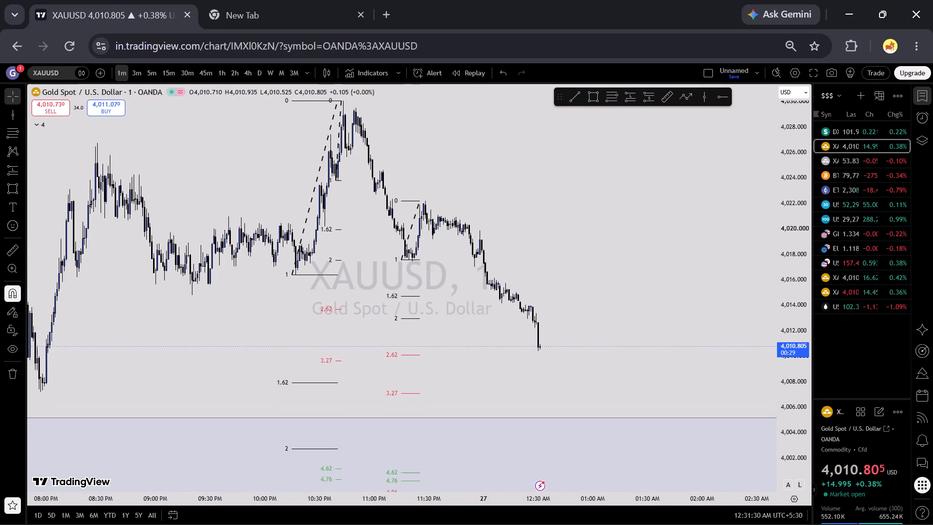
scroll(701, 363, up, 3)
drag(627, 340, 566, 268)
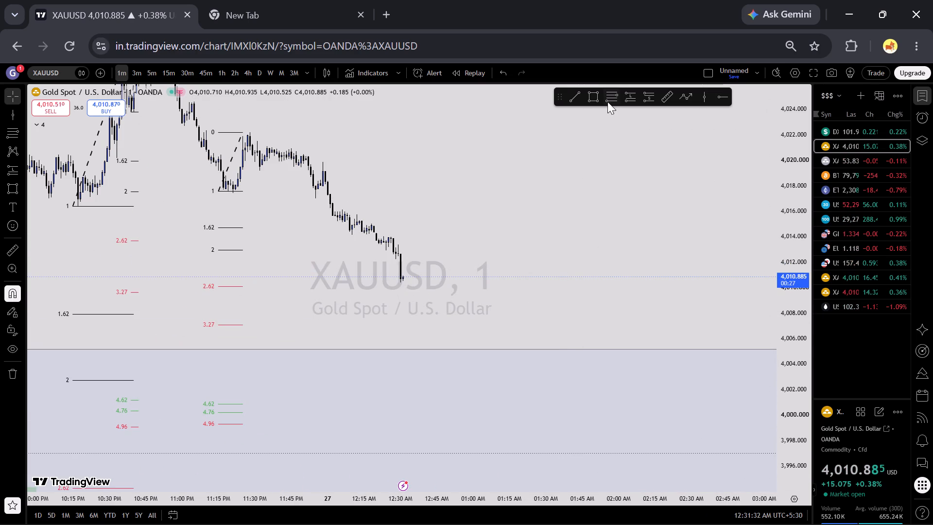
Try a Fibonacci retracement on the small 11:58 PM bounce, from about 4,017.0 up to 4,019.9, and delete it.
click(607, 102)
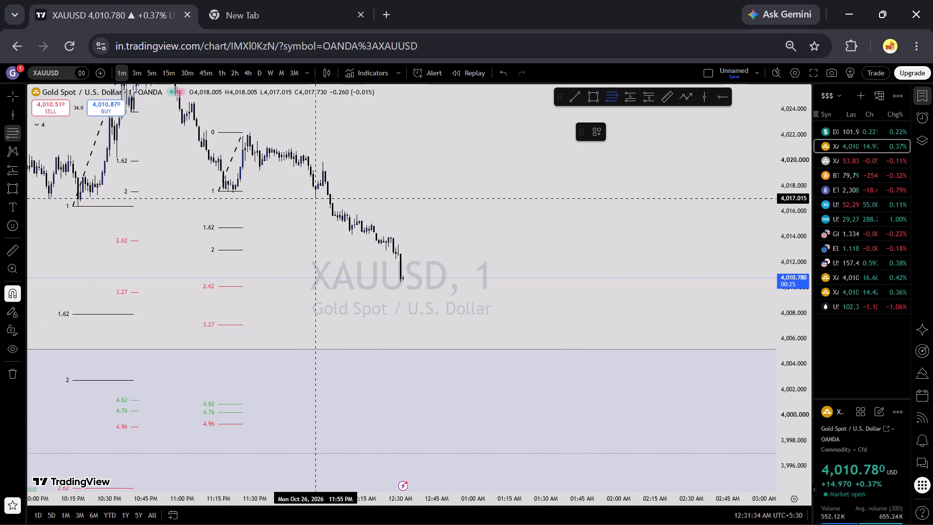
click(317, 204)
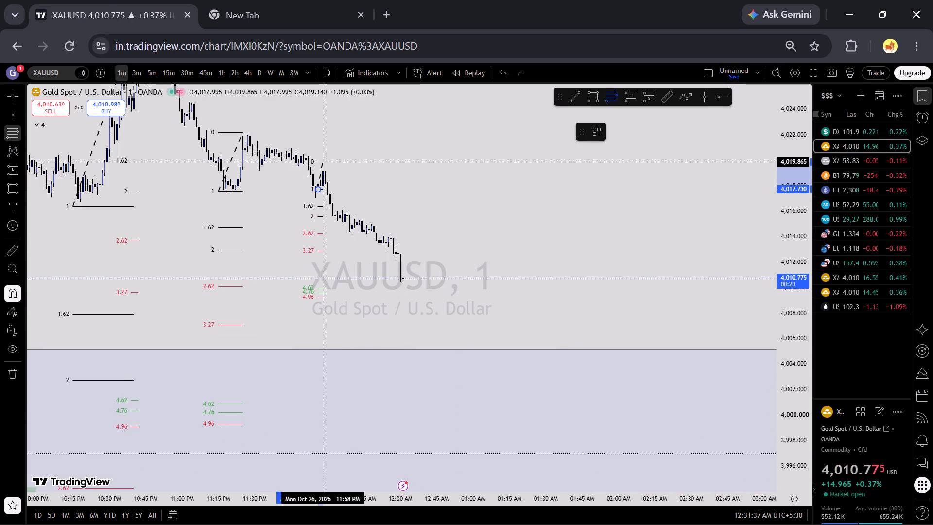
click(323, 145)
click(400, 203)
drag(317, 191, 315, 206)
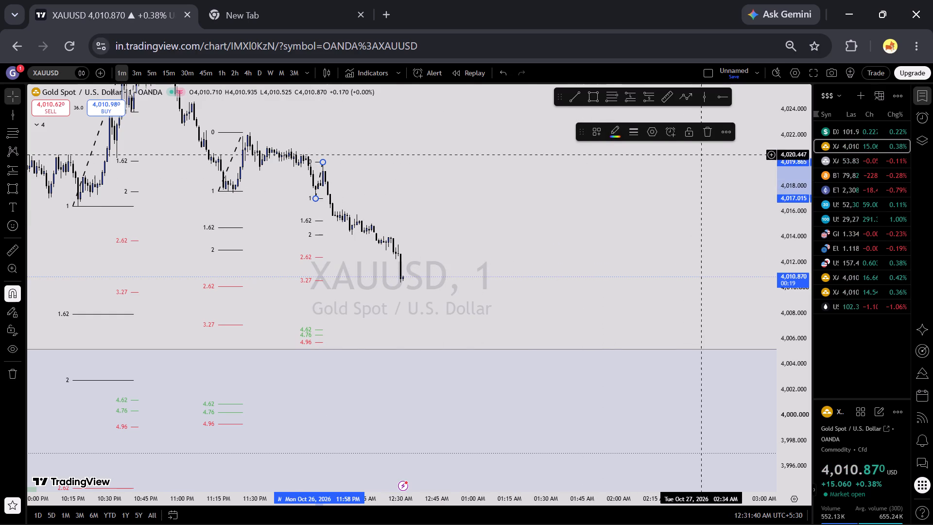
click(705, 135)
Examine the Fibonacci extension levels against the Buying OB rectangle and the green buying zone on the 1m chart.
scroll(655, 243, down, 10)
scroll(815, 326, down, 9)
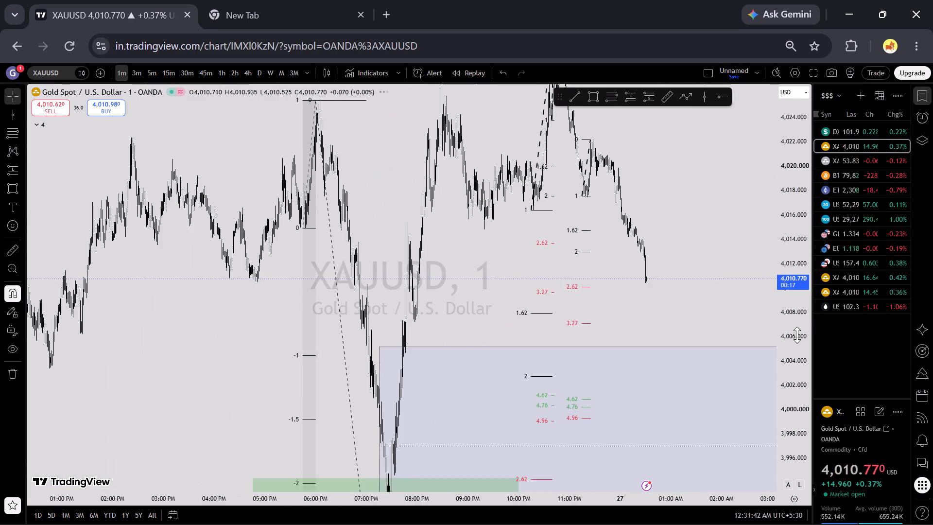
scroll(797, 335, down, 5)
drag(711, 285, 593, 268)
scroll(773, 379, up, 3)
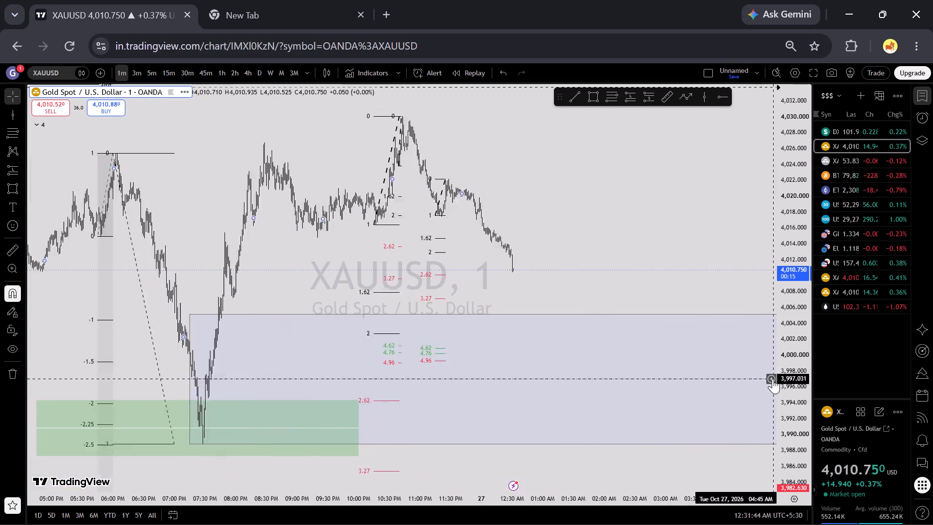
drag(685, 253, 680, 232)
scroll(809, 408, down, 3)
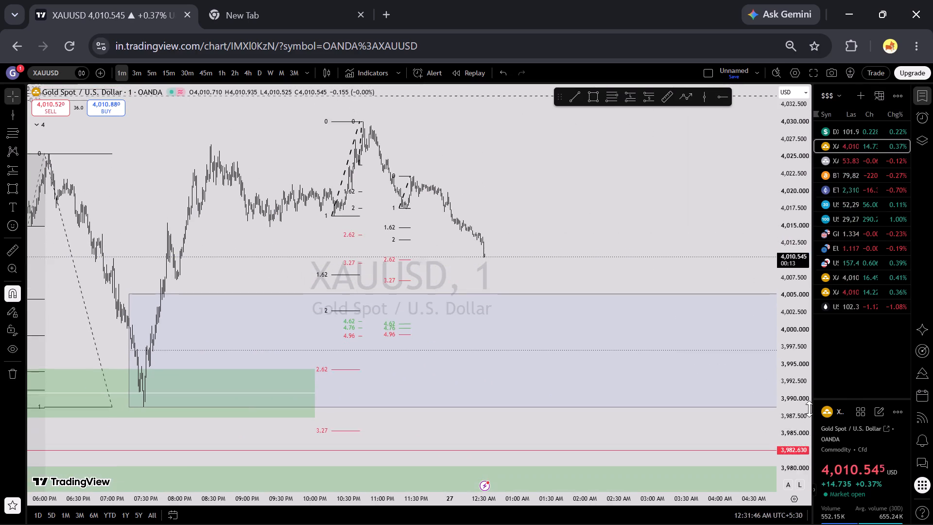
Draw a green rectangle from about 4,001.9 down to 3,998.5 beside the 4.62–4.96 extension levels, extending past the latest candles.
scroll(809, 409, down, 9)
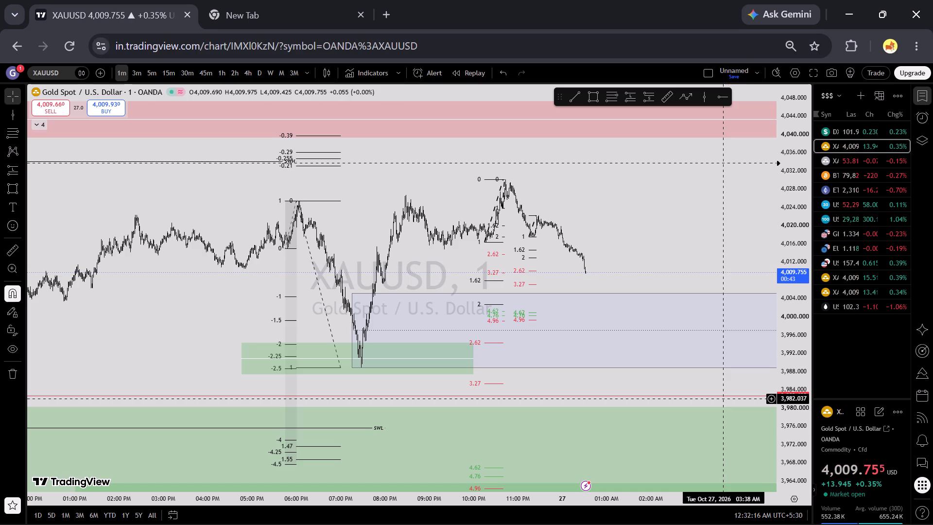
scroll(803, 318, up, 5)
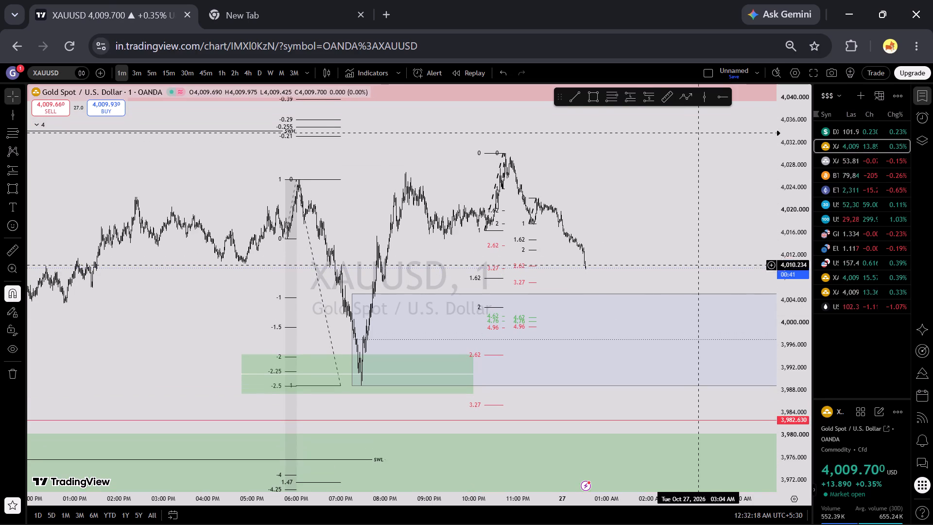
drag(621, 245, 562, 245)
click(583, 88)
click(588, 93)
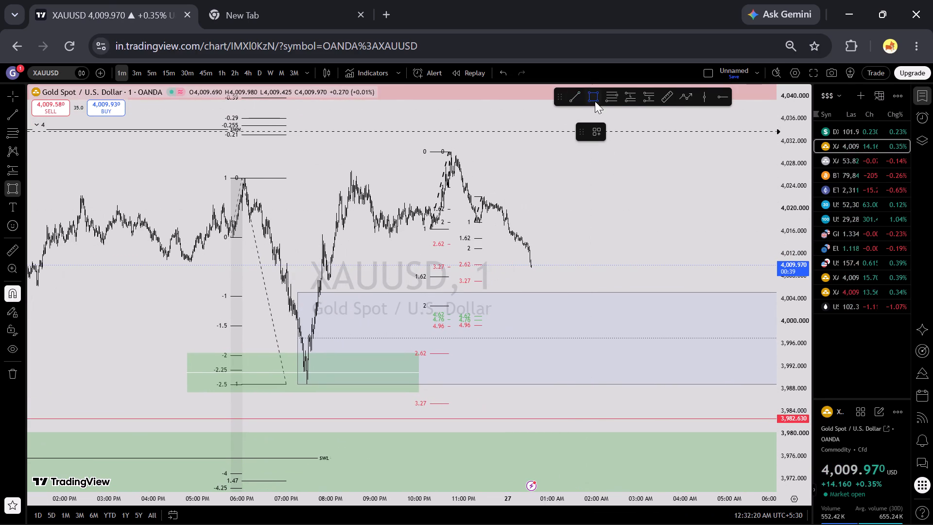
click(598, 122)
click(622, 175)
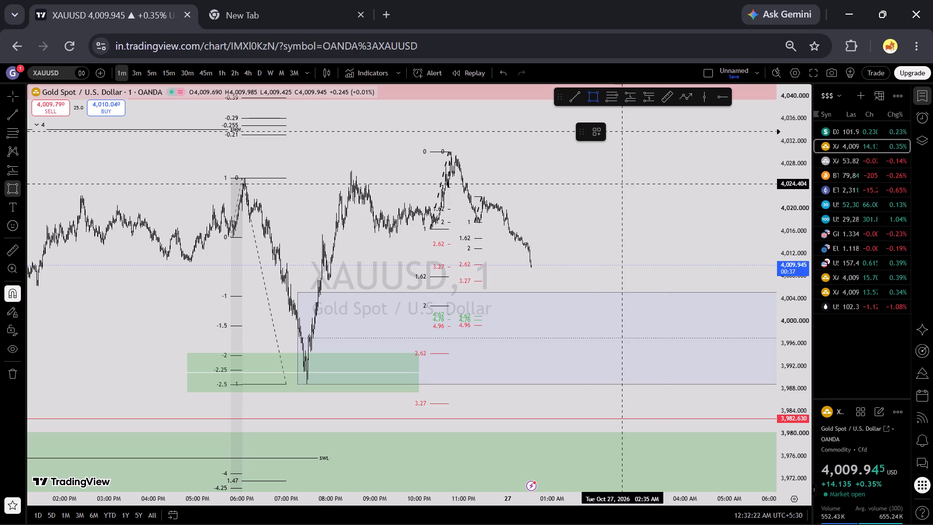
click(597, 132)
click(629, 190)
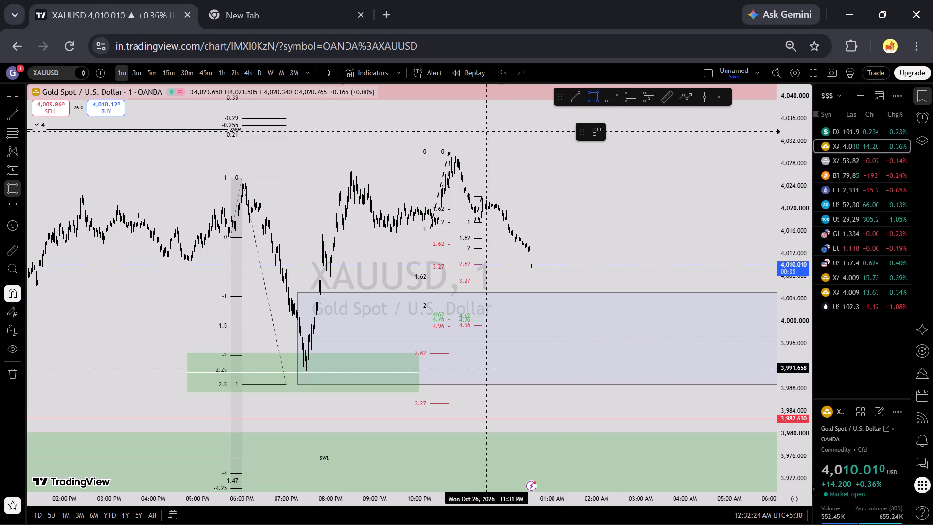
click(485, 311)
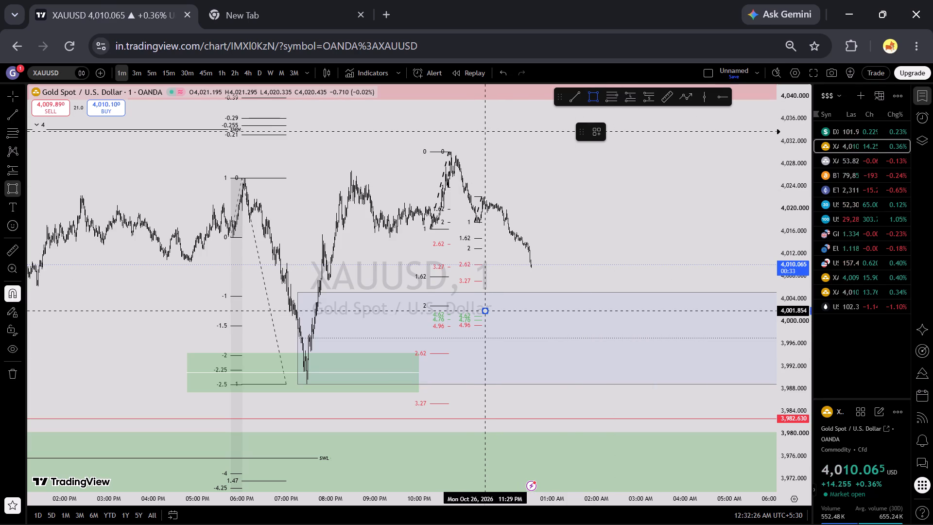
click(668, 330)
click(672, 219)
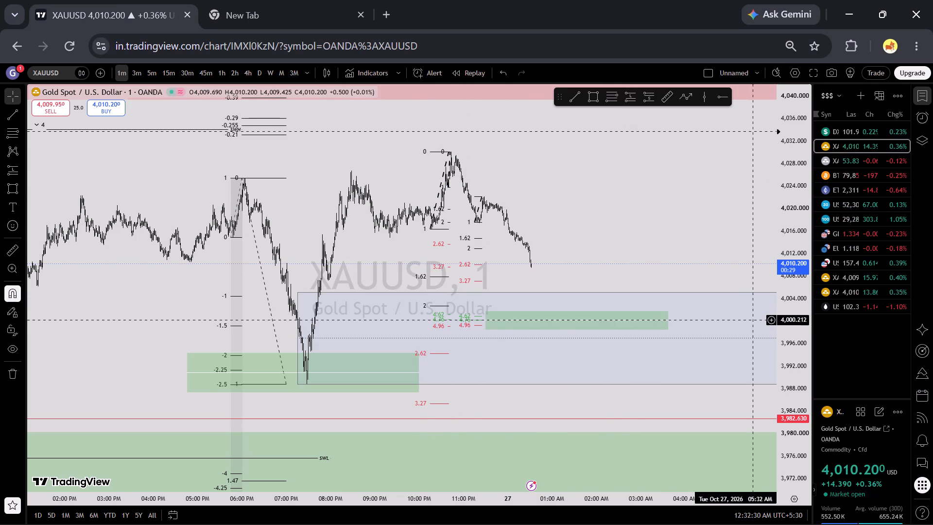
Select and delete all the Fibonacci drawings around the 4,030 swing high and the bounce that follows it.
scroll(759, 324, up, 3)
scroll(759, 324, down, 12)
scroll(762, 288, up, 3)
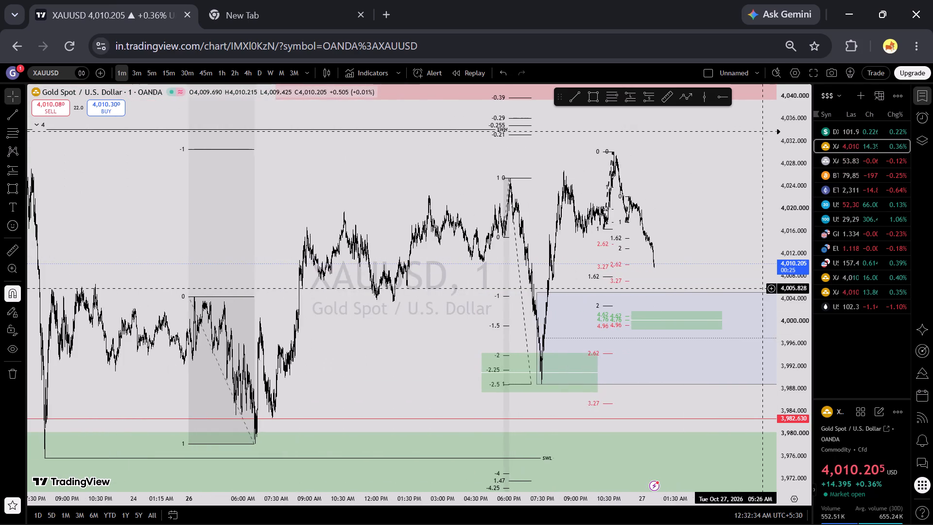
scroll(776, 290, up, 5)
scroll(817, 318, up, 11)
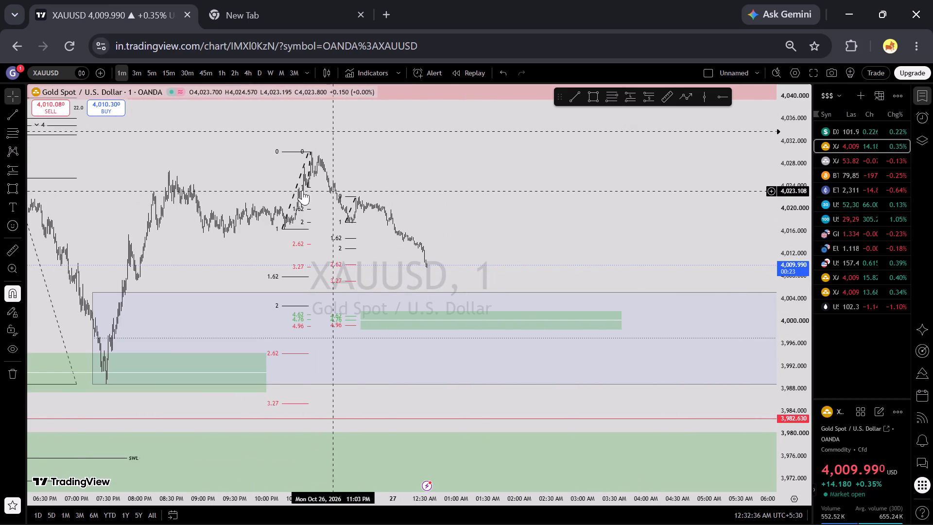
ctrl+drag(242, 139, 584, 257)
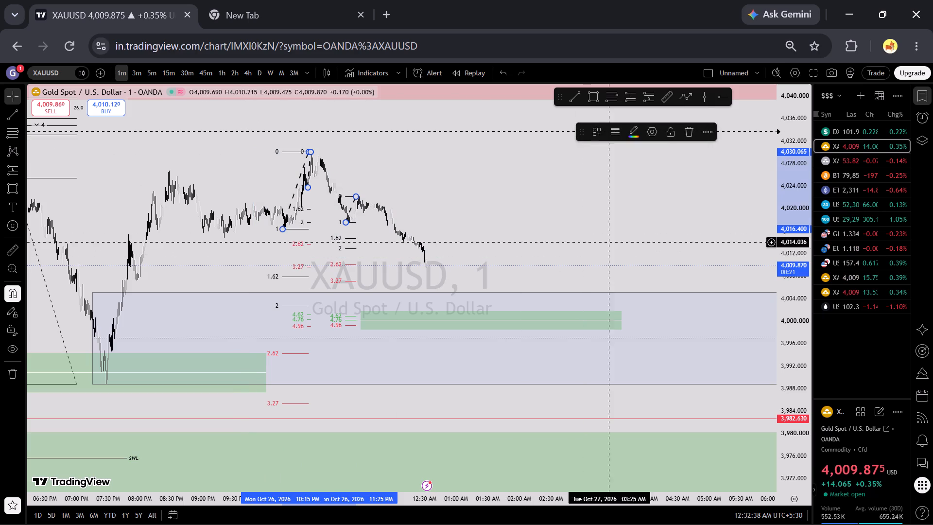
click(689, 132)
Switch to the 5m timeframe and draw a Fibonacci retracement from about 4,022.2 down to the 4,017.4 low on the bounce.
scroll(520, 216, up, 2)
drag(445, 210, 586, 210)
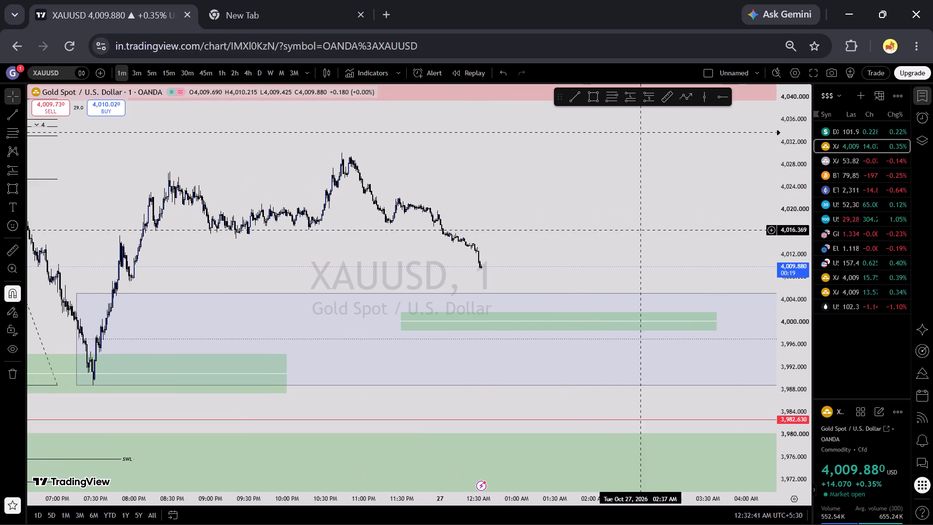
click(155, 73)
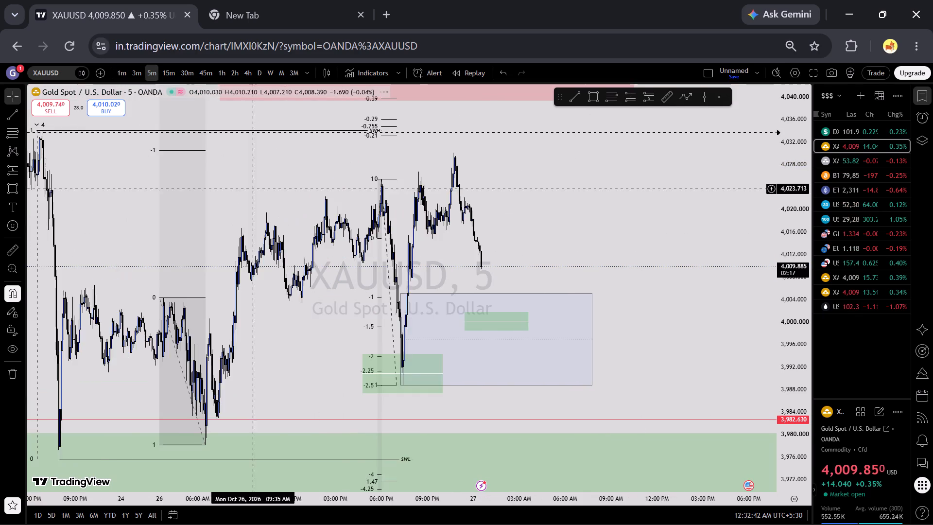
scroll(302, 211, up, 5)
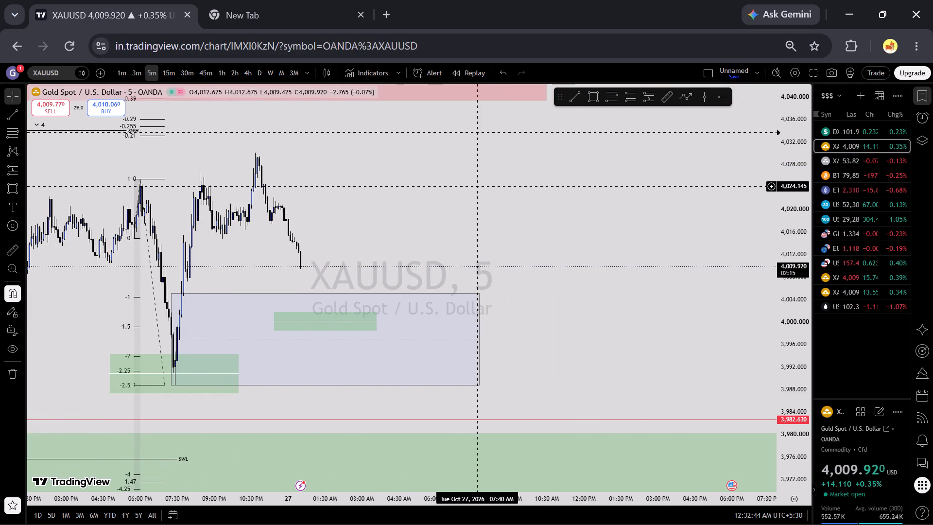
click(614, 96)
click(591, 136)
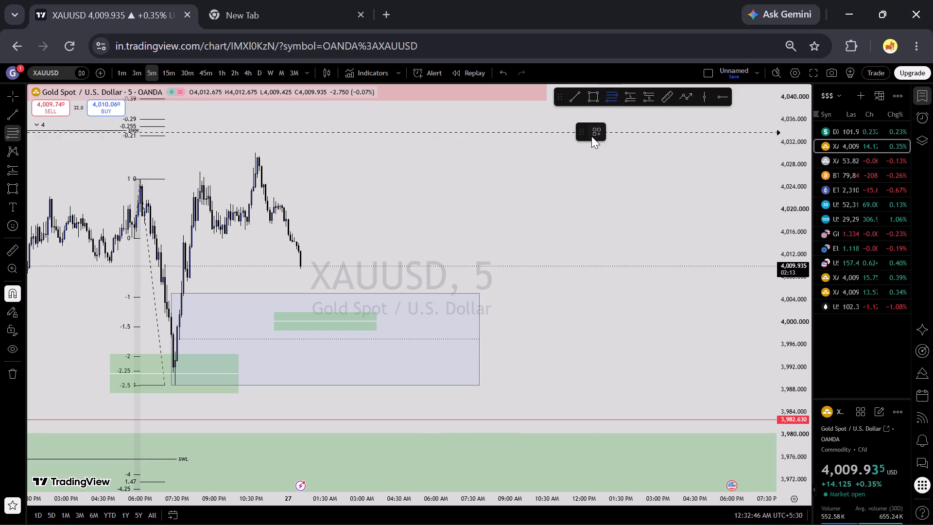
click(605, 310)
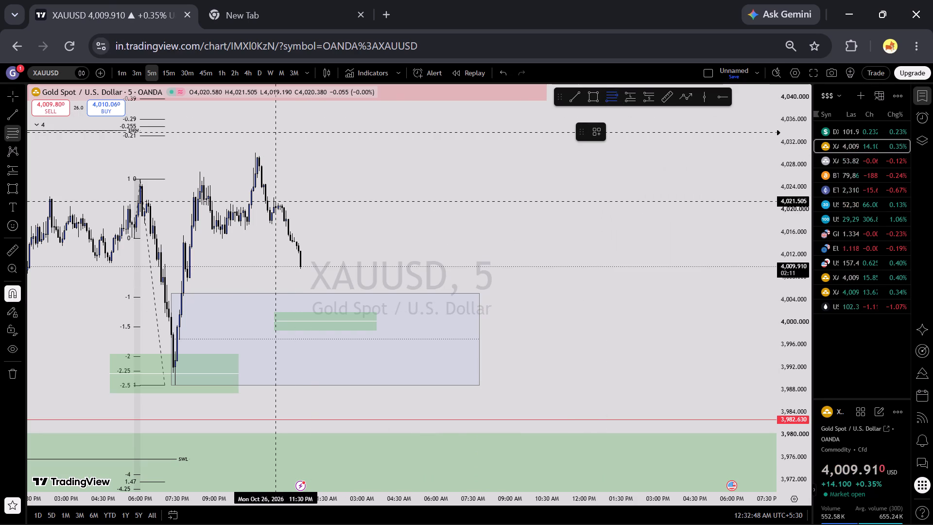
click(273, 182)
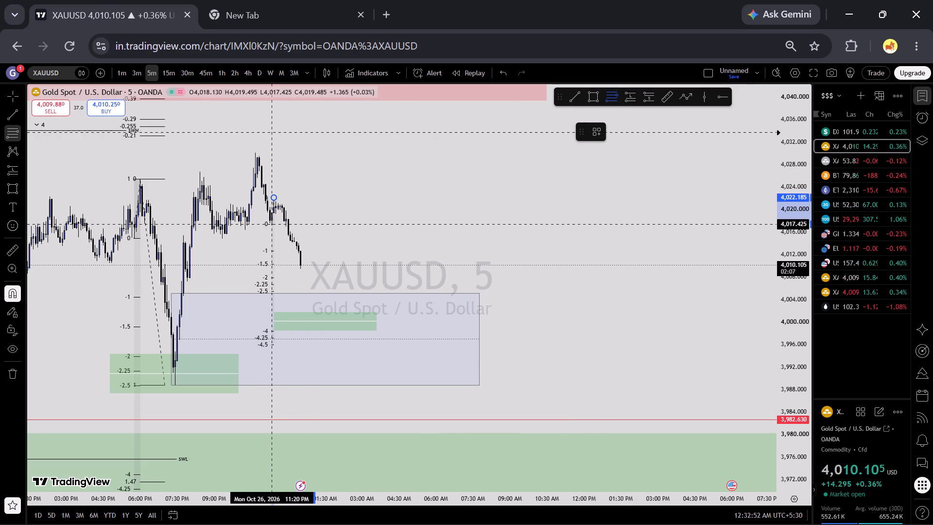
click(271, 235)
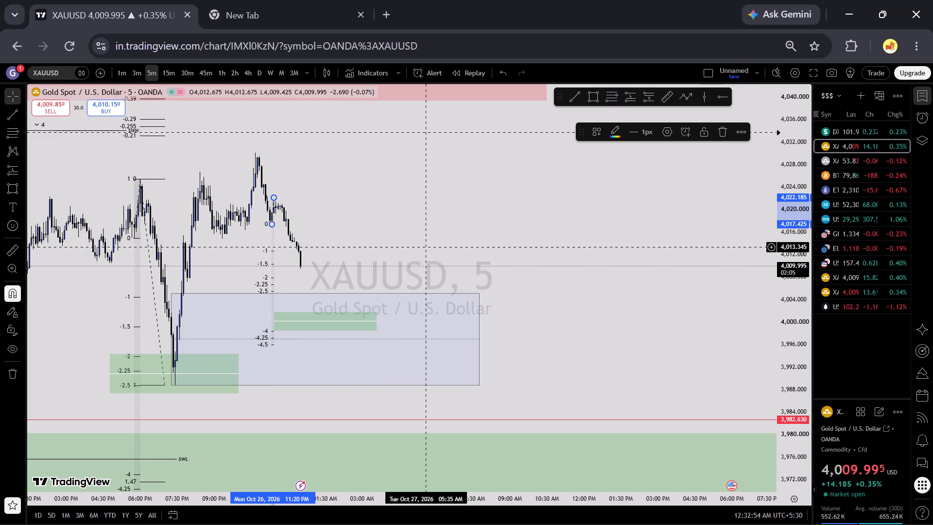
click(426, 247)
Move the small green zone down to about 3,999–3,996, around the -4 to -4.5 Fibonacci levels.
drag(312, 321, 318, 327)
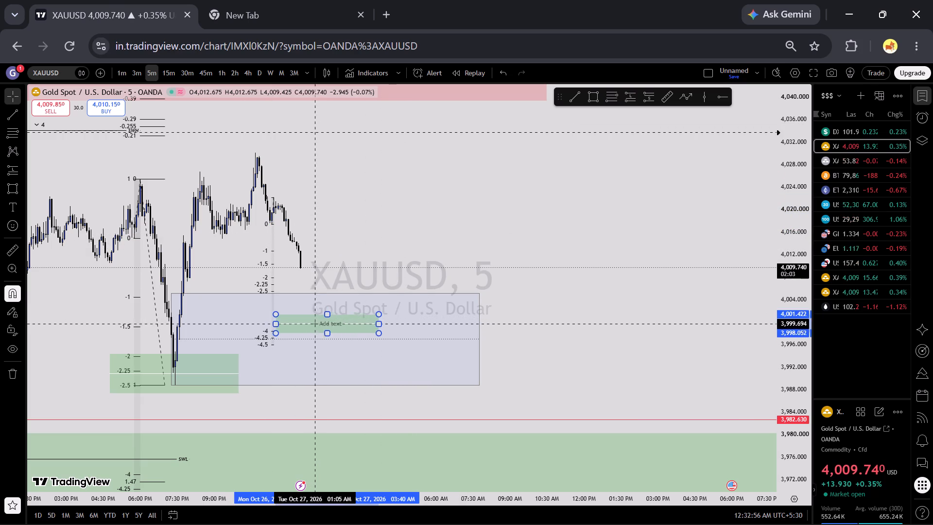
drag(318, 327, 321, 332)
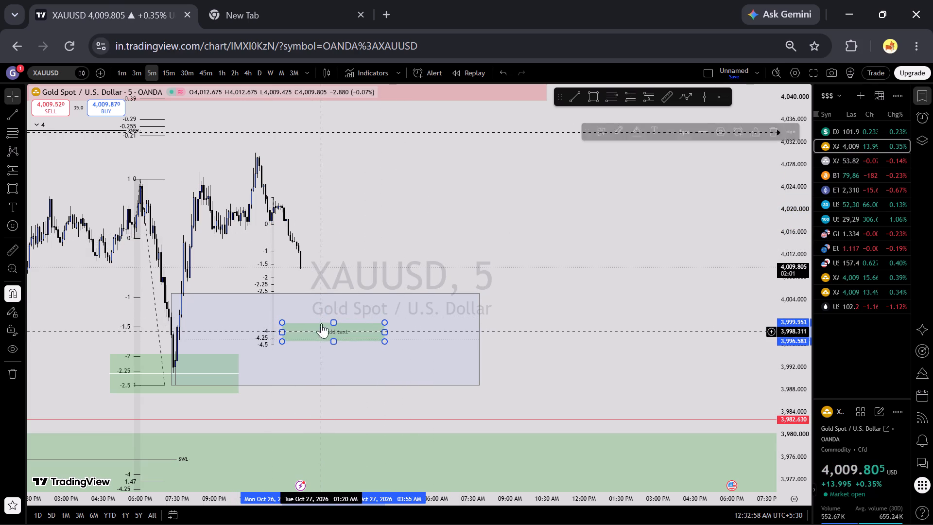
click(317, 328)
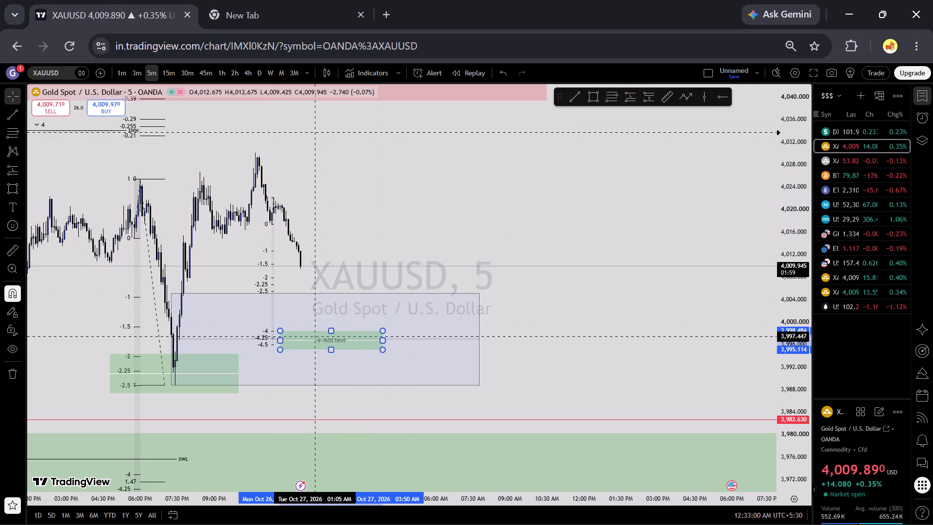
click(392, 217)
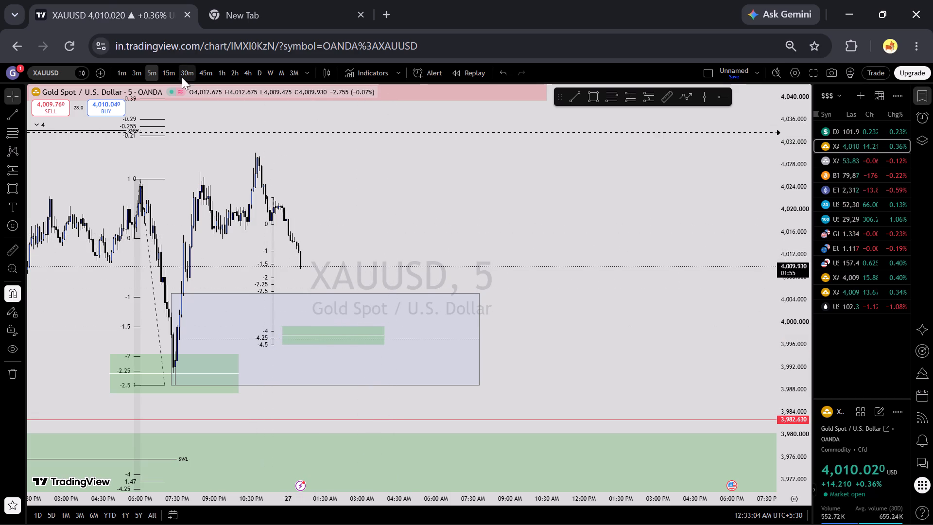
Switch to the 3m timeframe and draw a Fibonacci retracement from the swing high at about 4,030.1 down to 4,023.8.
click(142, 76)
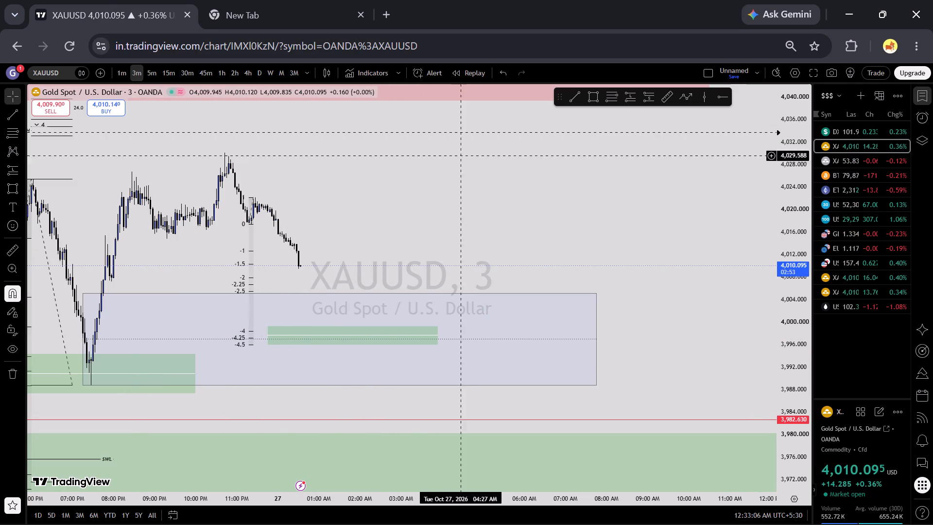
click(605, 101)
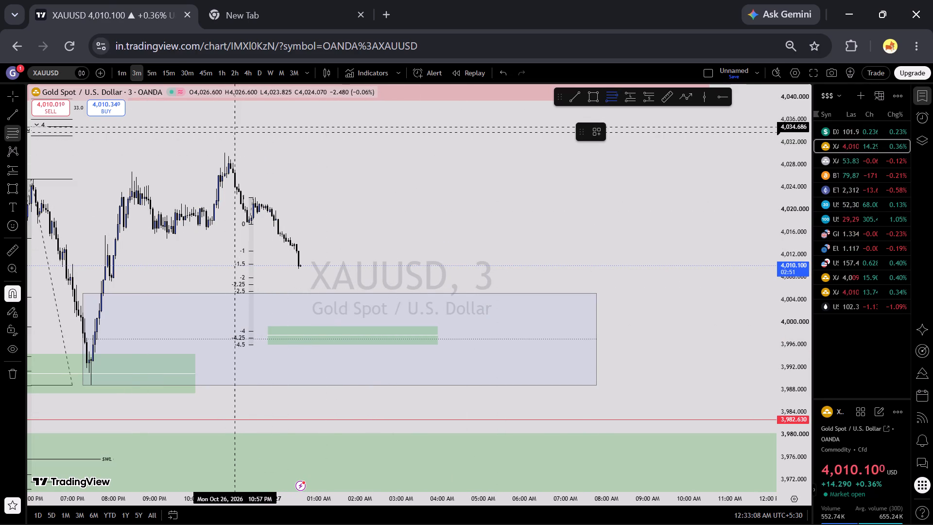
click(225, 136)
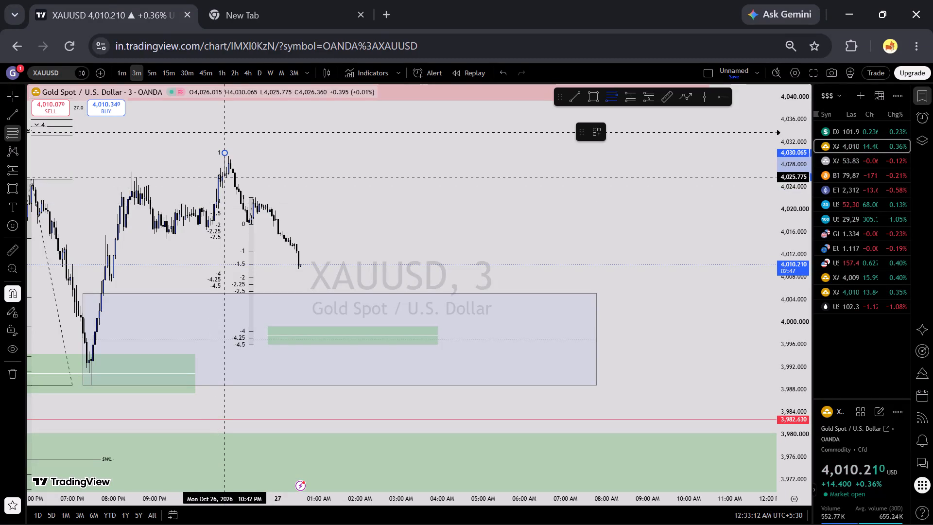
click(222, 203)
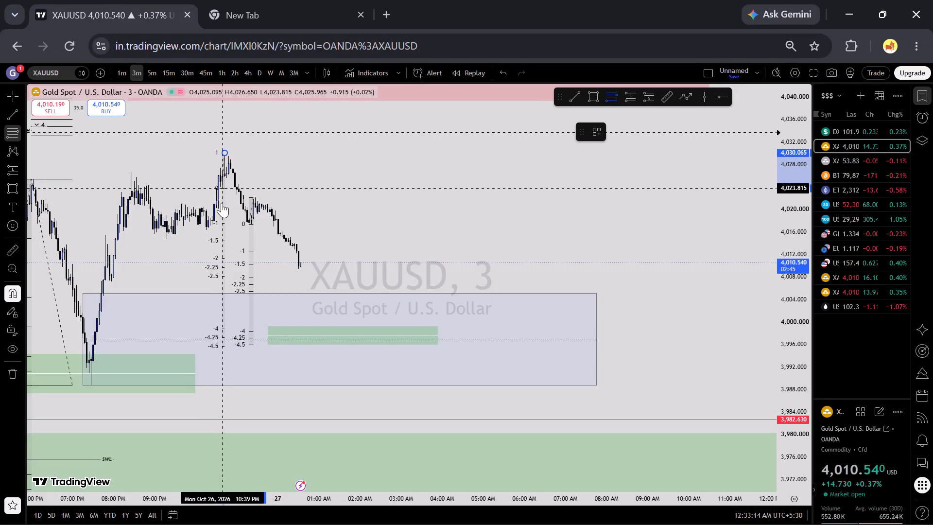
click(324, 181)
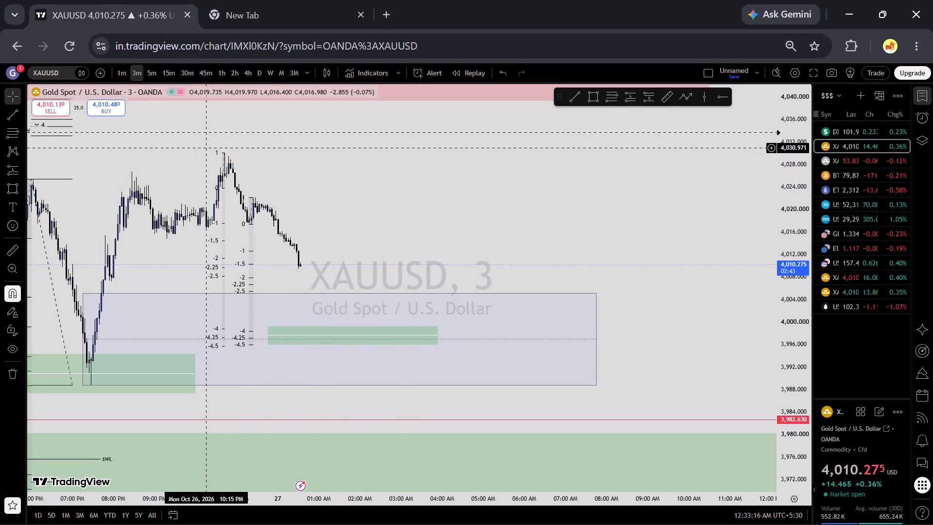
Select and delete both Fibonacci retracements on the swing high and the bounce.
ctrl+drag(203, 142, 320, 237)
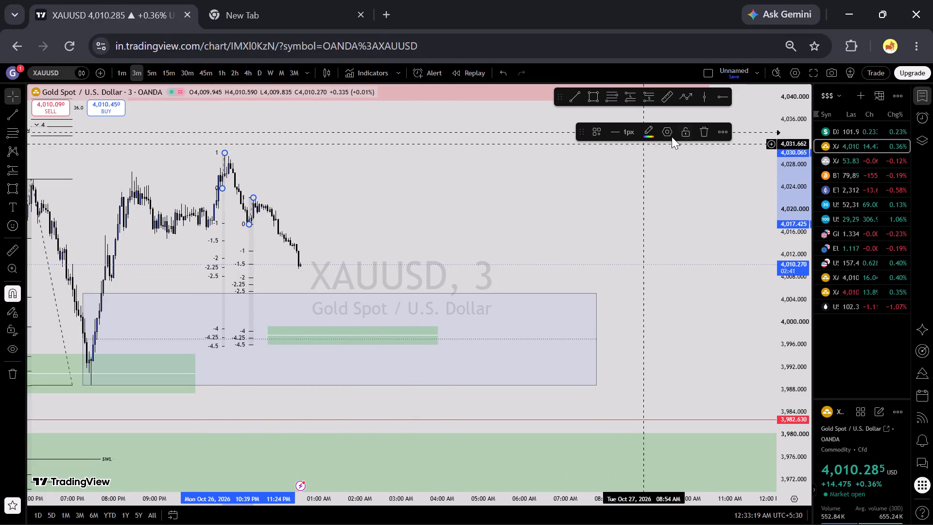
click(708, 124)
Dismiss the advertisement and move the dashed horizontal line above the swing high down to 4,000.
scroll(570, 198, down, 4)
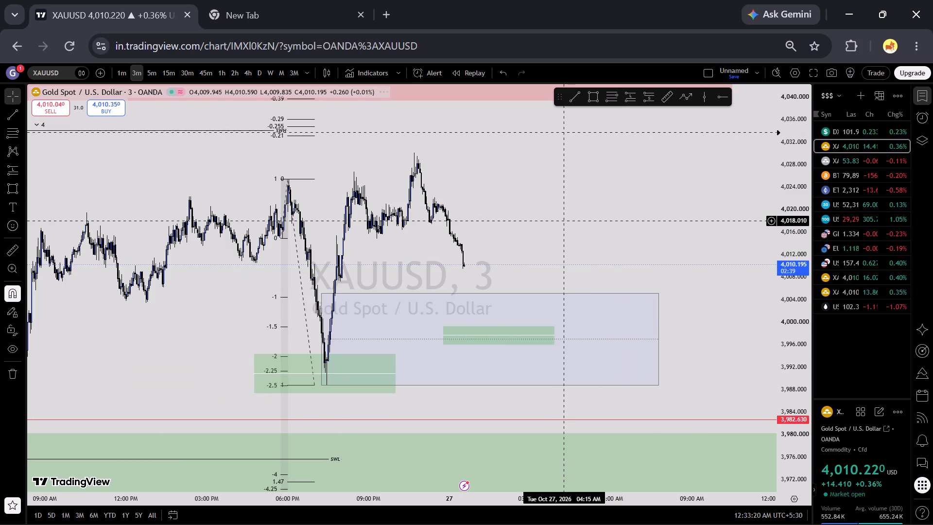
drag(563, 226, 466, 243)
click(243, 447)
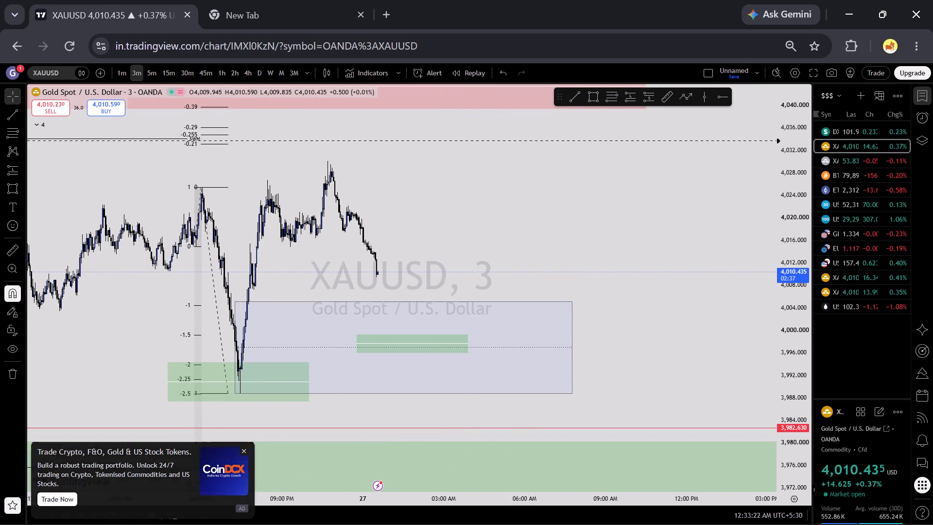
scroll(537, 246, up, 2)
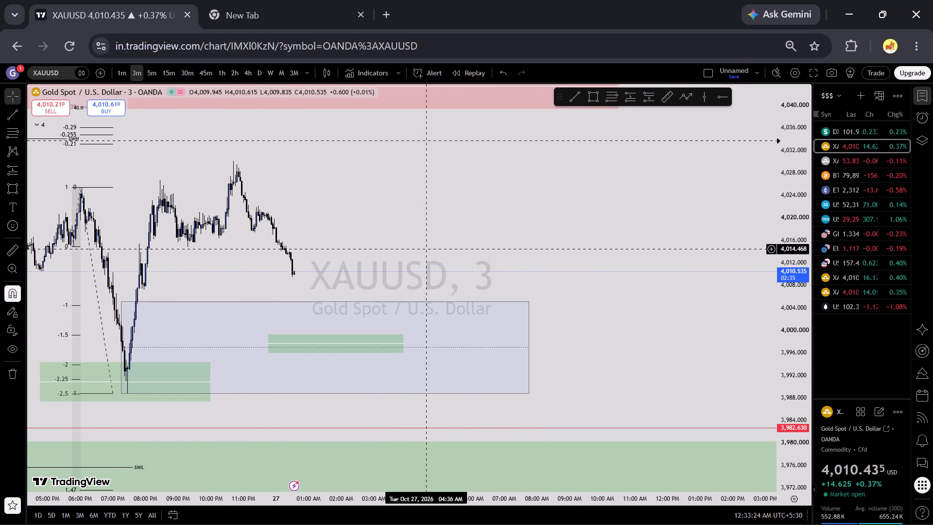
drag(449, 238, 434, 257)
scroll(751, 306, down, 3)
scroll(801, 304, down, 3)
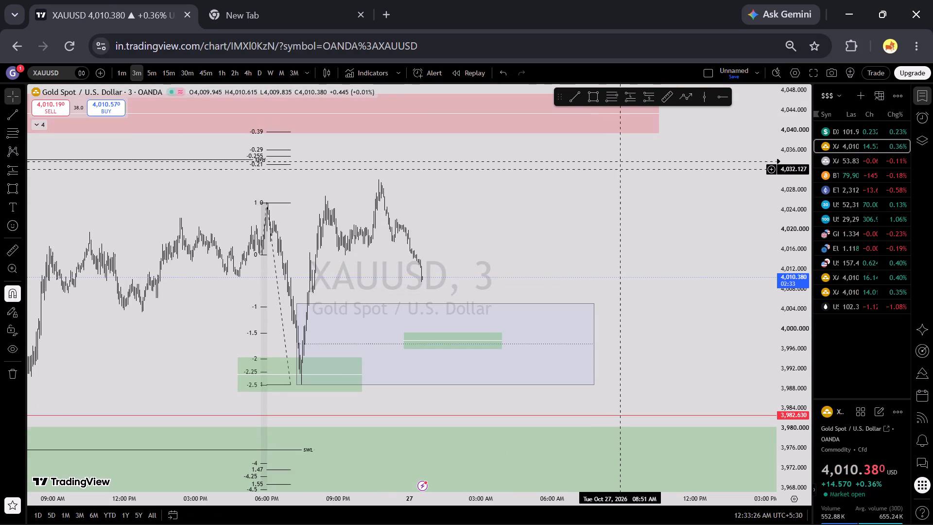
drag(624, 160, 615, 329)
click(604, 242)
Draw a projected price path from about 4,009 down into the small green zone, up to about 4,034 and back to about 4,024.7.
scroll(521, 239, up, 3)
drag(435, 238, 562, 244)
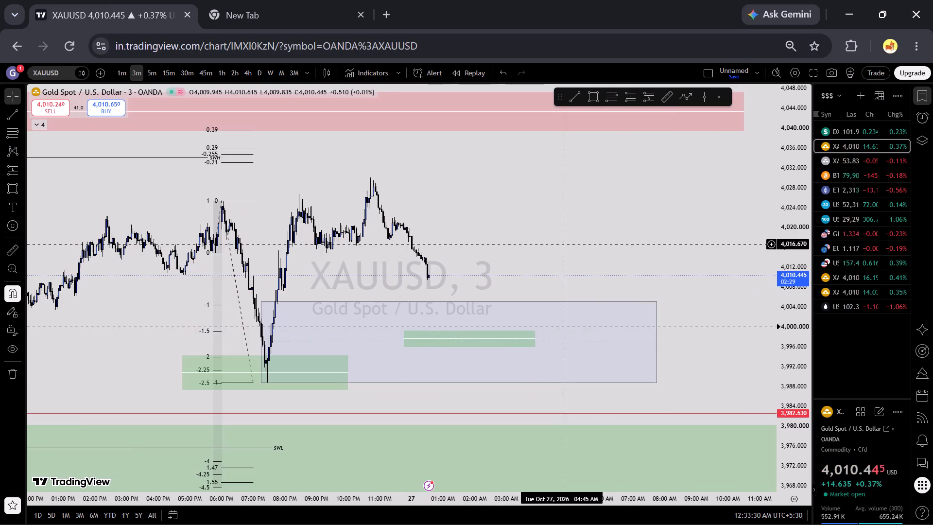
scroll(794, 303, up, 4)
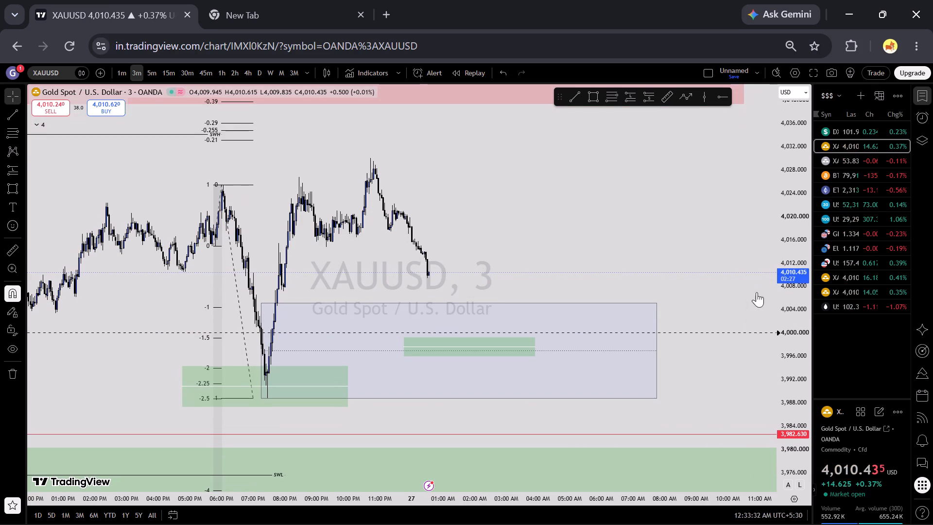
click(691, 103)
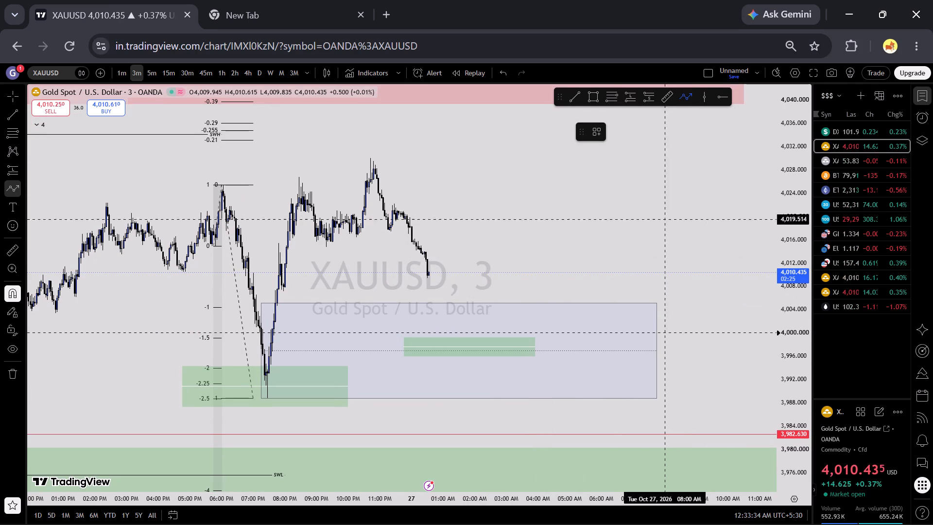
click(459, 280)
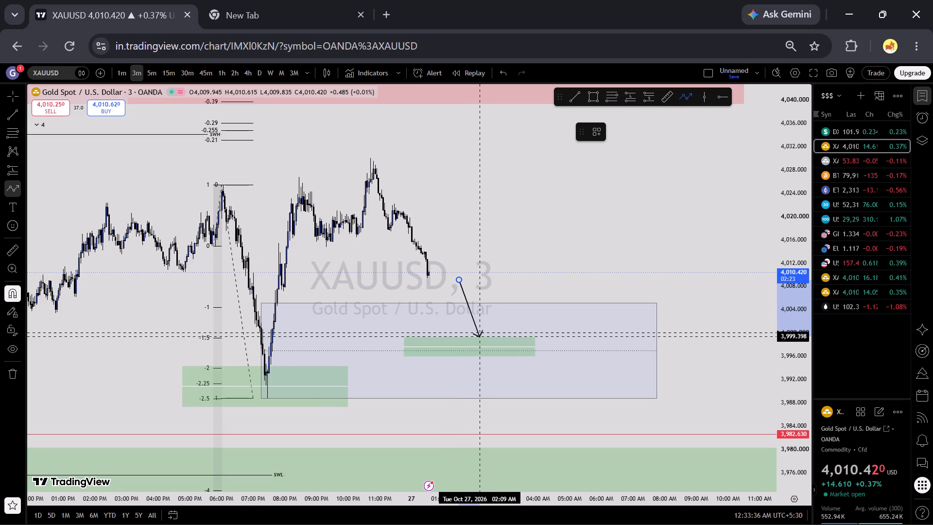
click(477, 345)
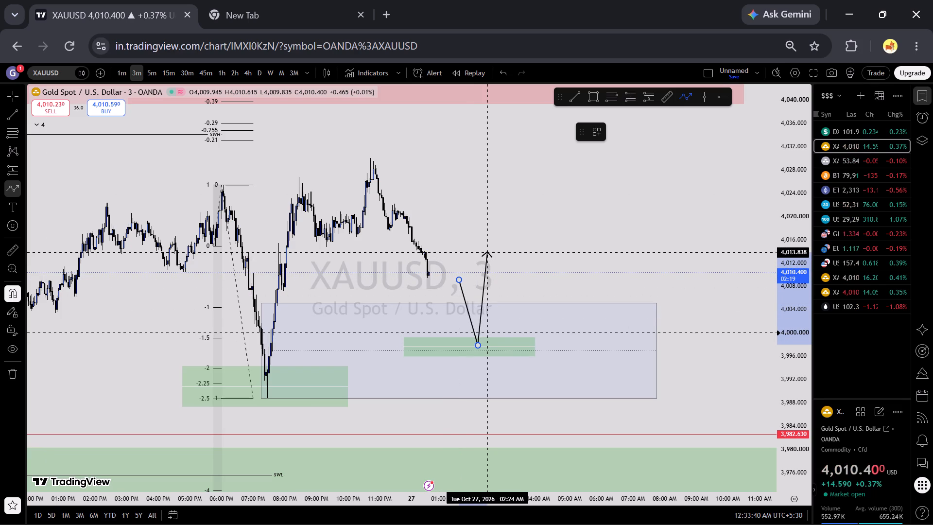
click(500, 136)
click(514, 189)
right_click(514, 189)
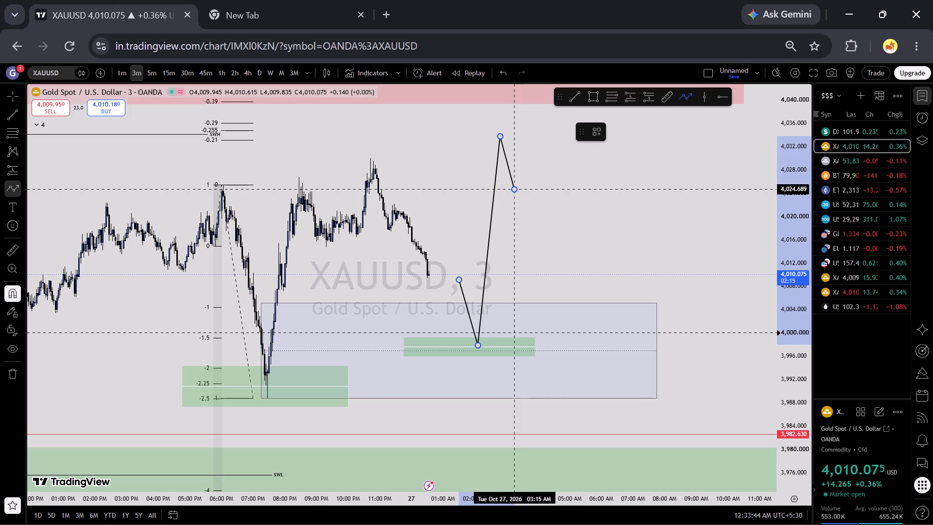
click(529, 208)
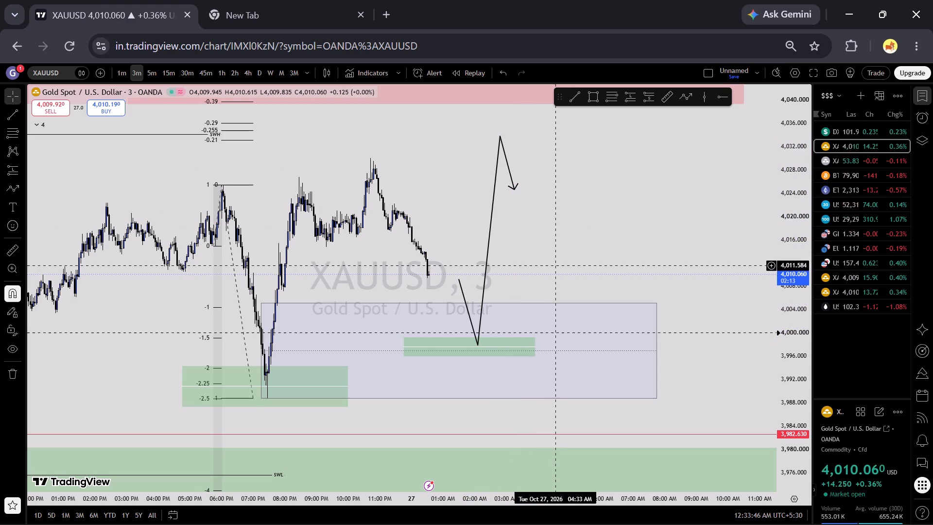
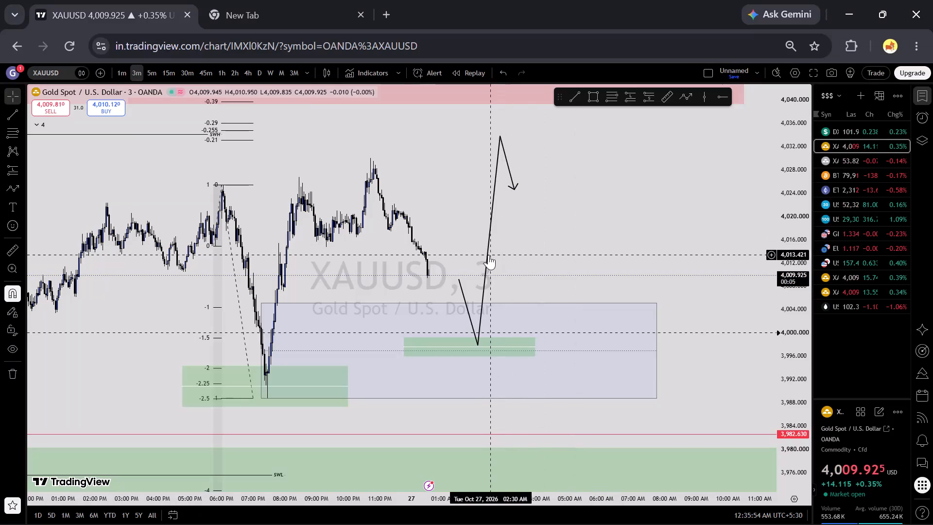
Shift the projected gold price path about two hours later, keeping its price levels.
drag(487, 255, 549, 254)
click(597, 245)
scroll(790, 288, down, 2)
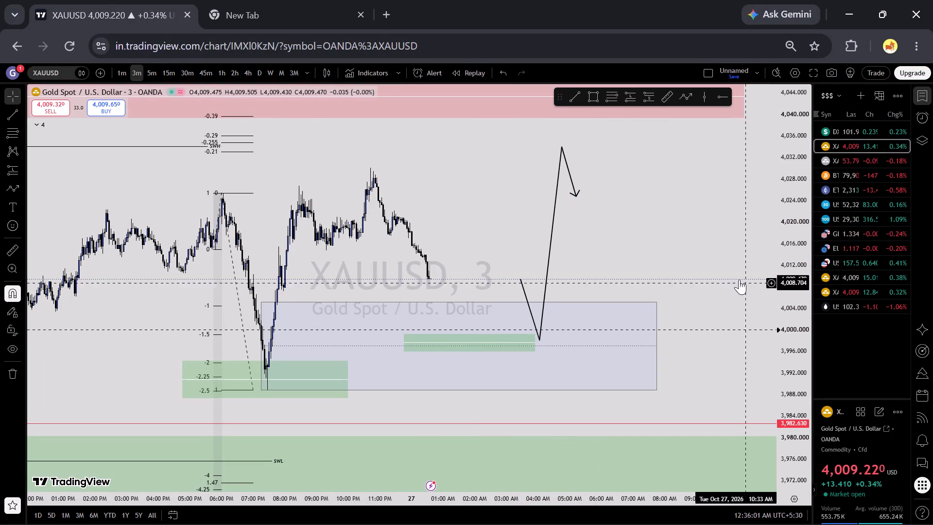
scroll(761, 288, down, 4)
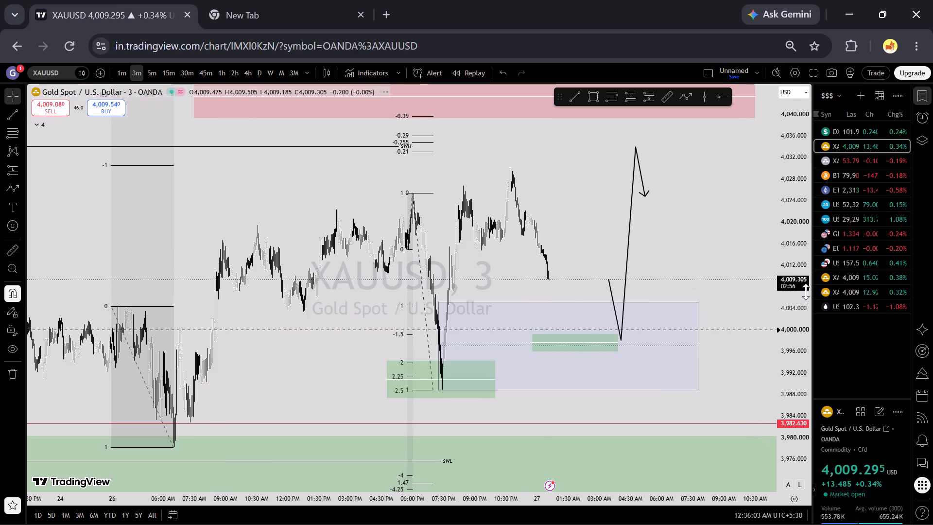
scroll(803, 292, up, 5)
scroll(765, 302, up, 1)
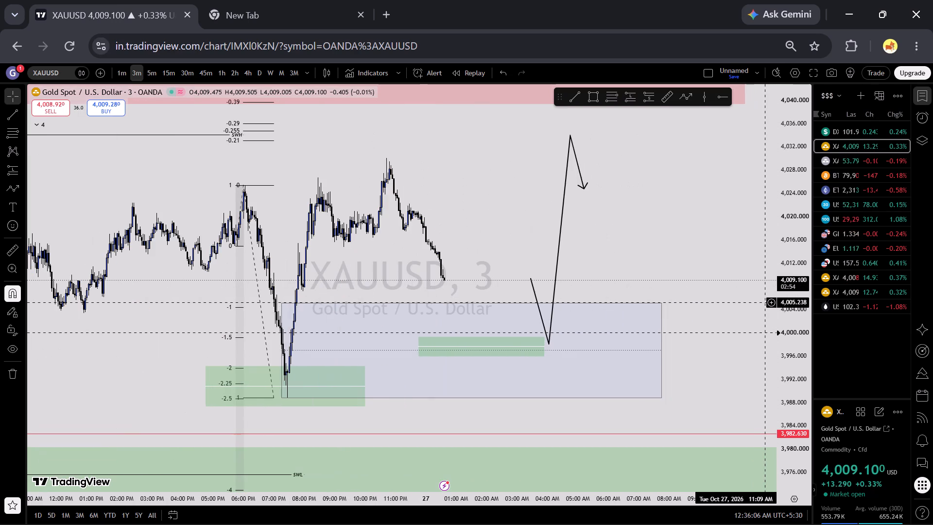
Switch to the BTCUSD chart and examine its recent 3m price action around the red supply zone and blue demand zone.
click(843, 177)
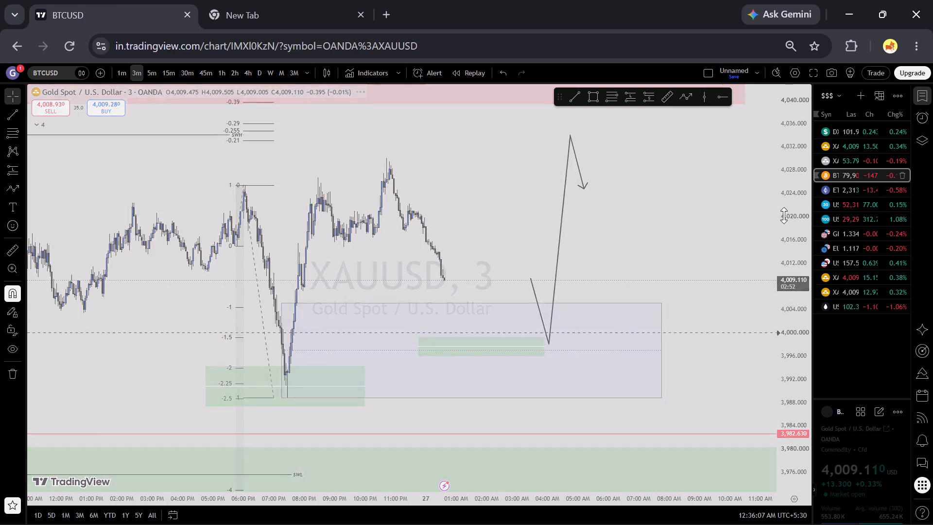
scroll(774, 281, down, 8)
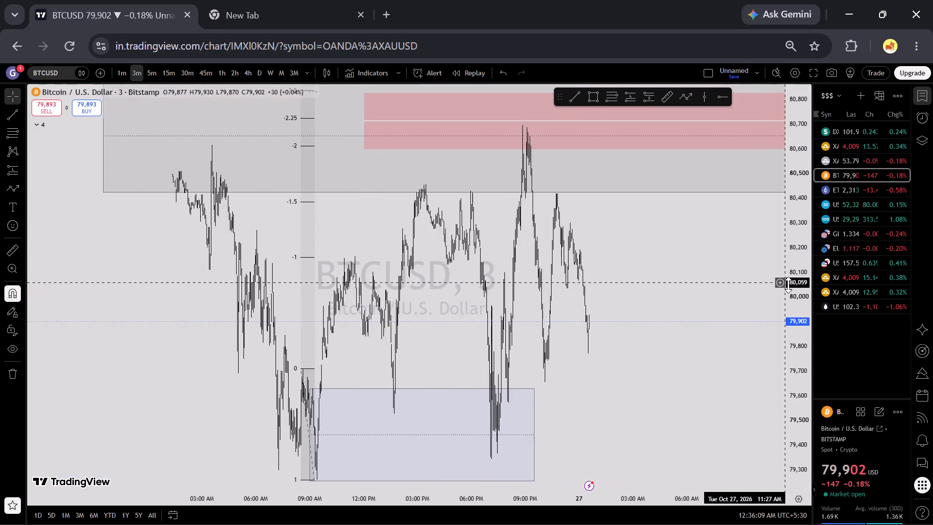
scroll(788, 285, down, 8)
scroll(754, 305, up, 6)
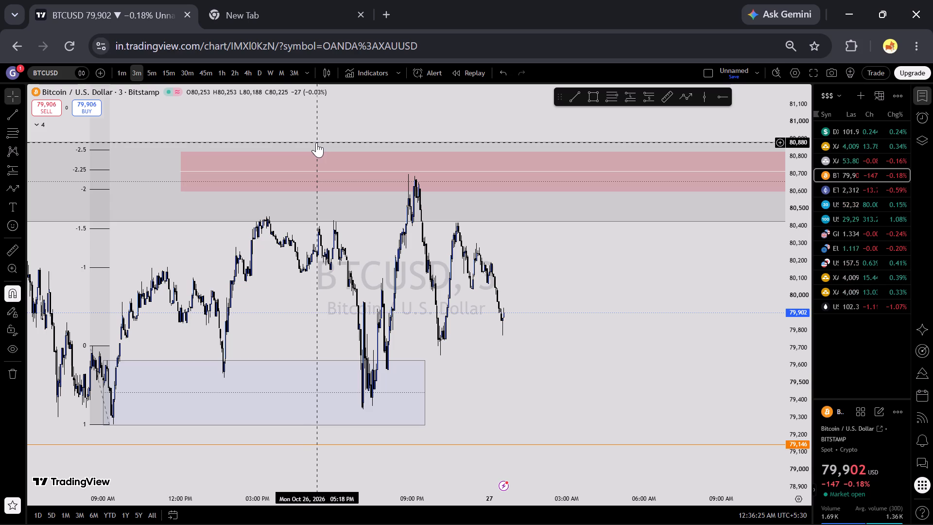
scroll(601, 352, up, 1)
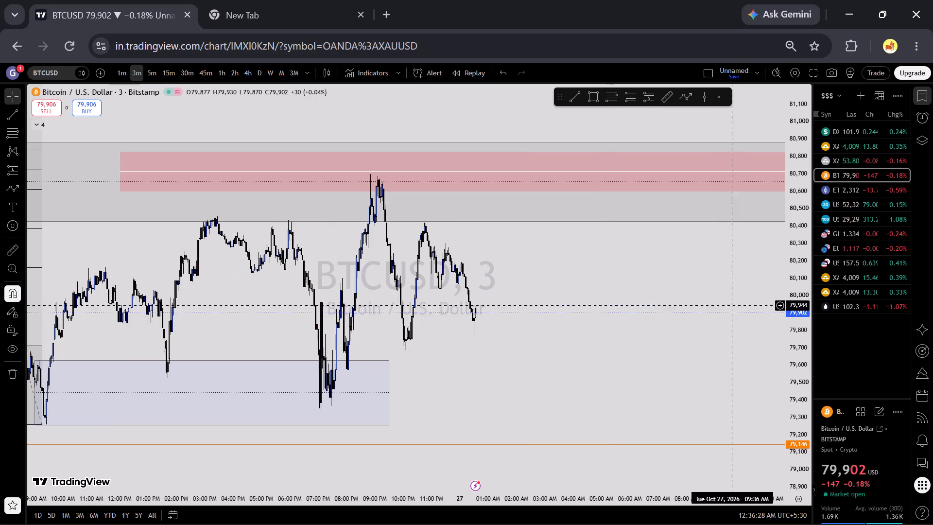
scroll(801, 312, down, 14)
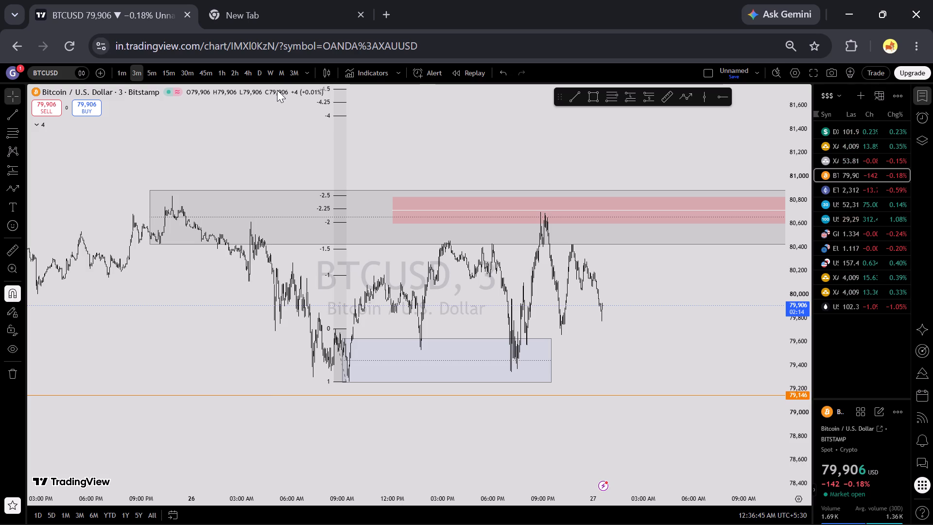
scroll(338, 77, up, 2)
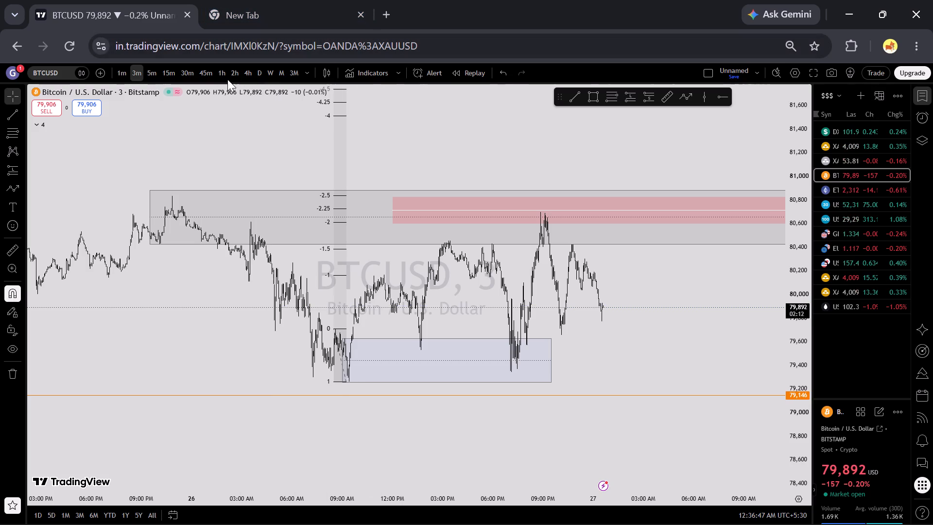
Switch BTCUSD to the 1h timeframe and examine price against the grey, orange and green zones.
click(215, 73)
scroll(394, 254, up, 14)
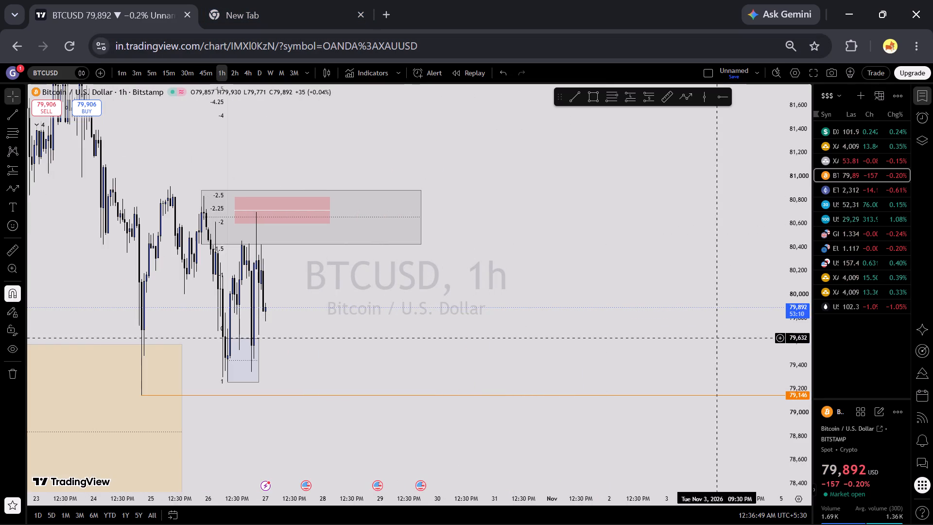
scroll(792, 322, down, 12)
drag(529, 296, 810, 288)
scroll(700, 317, up, 3)
scroll(807, 346, down, 1)
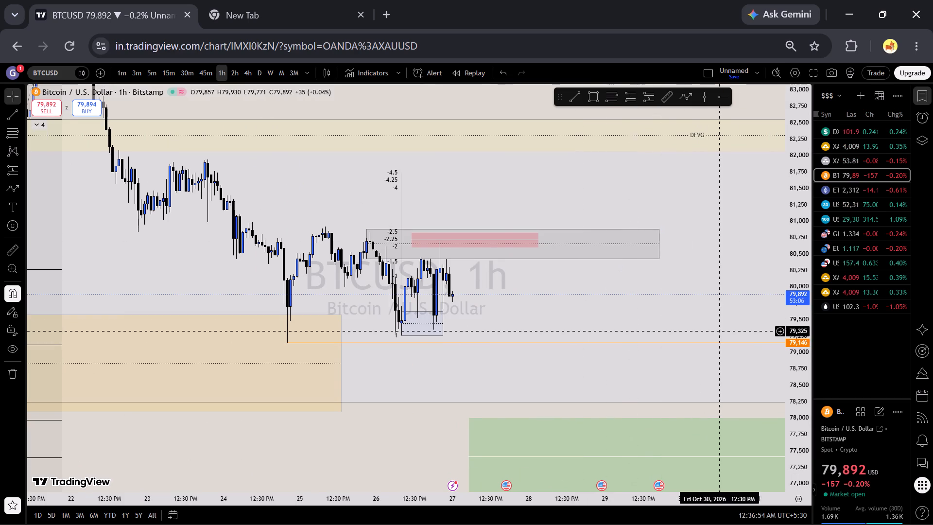
scroll(719, 331, up, 2)
drag(535, 310, 689, 302)
scroll(792, 355, up, 2)
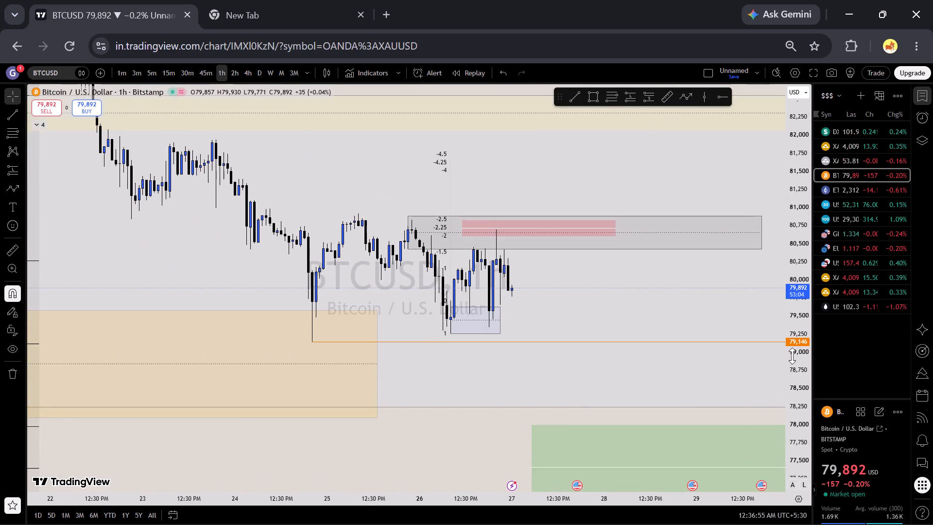
scroll(792, 356, up, 2)
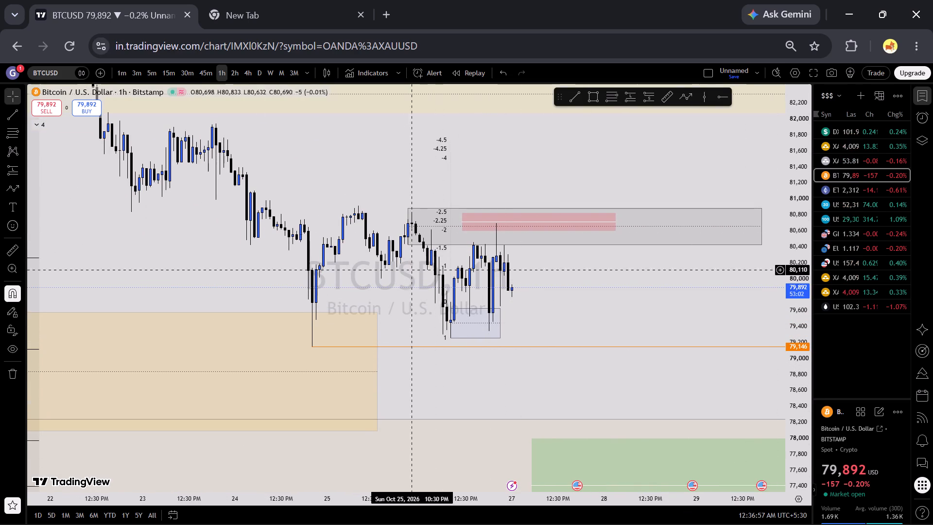
Check the same BTCUSD zones and recent candles on the 2h and 4h timeframes.
click(230, 71)
scroll(581, 232, up, 4)
scroll(820, 325, down, 3)
drag(654, 312, 739, 307)
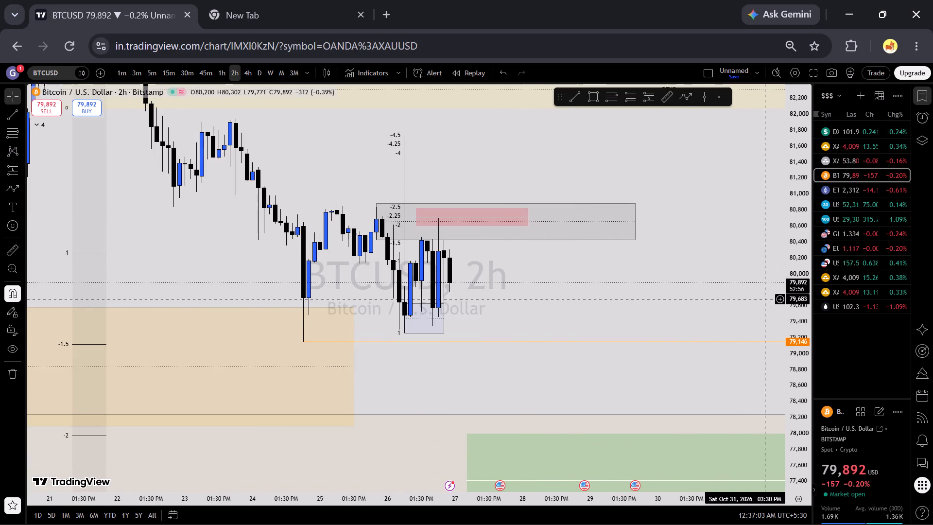
scroll(798, 294, down, 2)
click(250, 70)
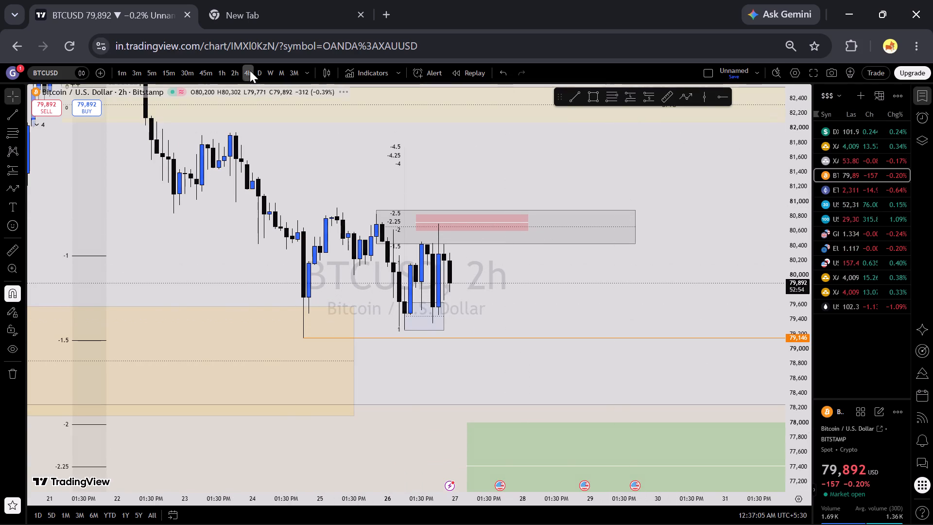
scroll(696, 293, up, 2)
scroll(805, 322, down, 3)
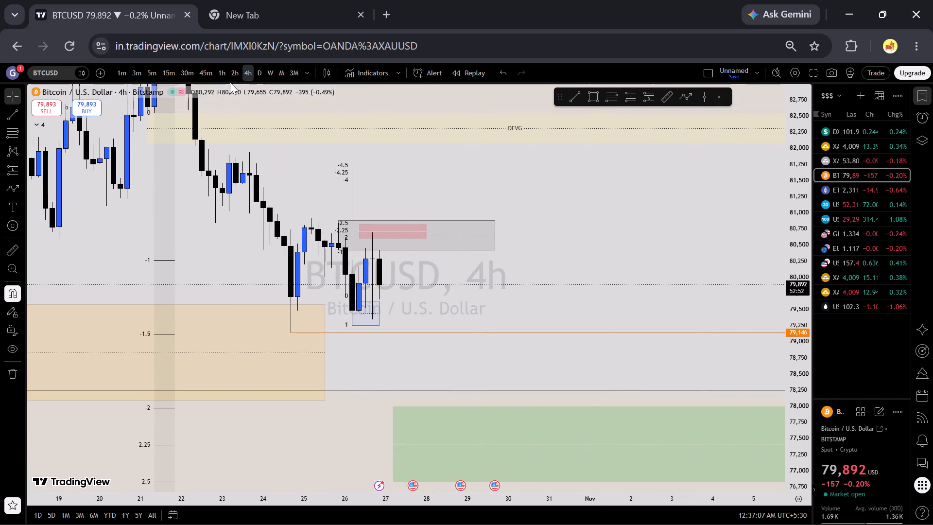
Return BTCUSD to the 1h timeframe and examine the wider structure, including the DFVG and DOB zones and existing blue paths.
click(225, 74)
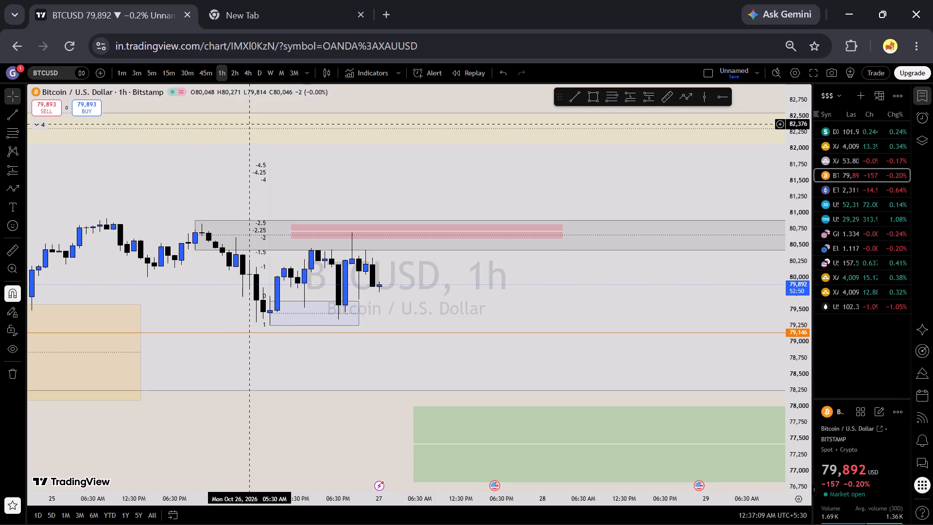
scroll(456, 204, down, 2)
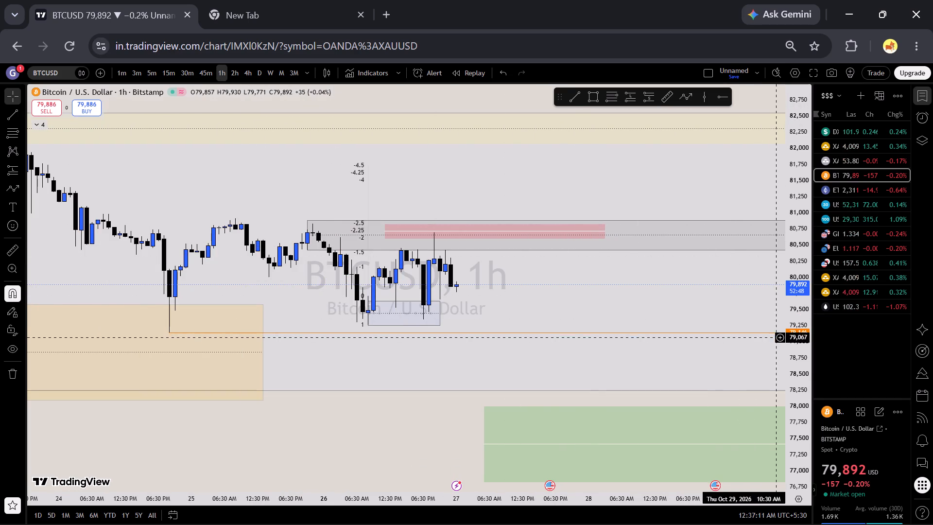
scroll(775, 333, up, 2)
scroll(775, 333, down, 1)
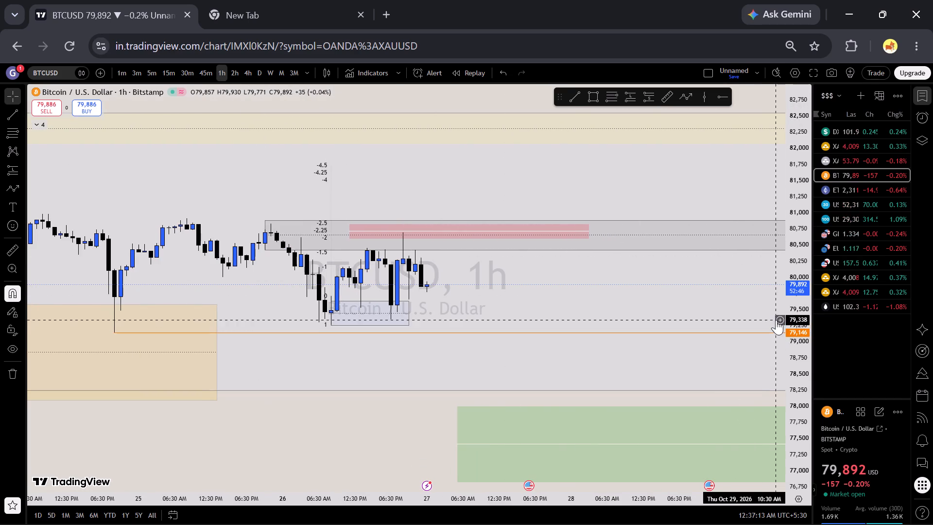
scroll(776, 319, down, 4)
drag(755, 307, 674, 324)
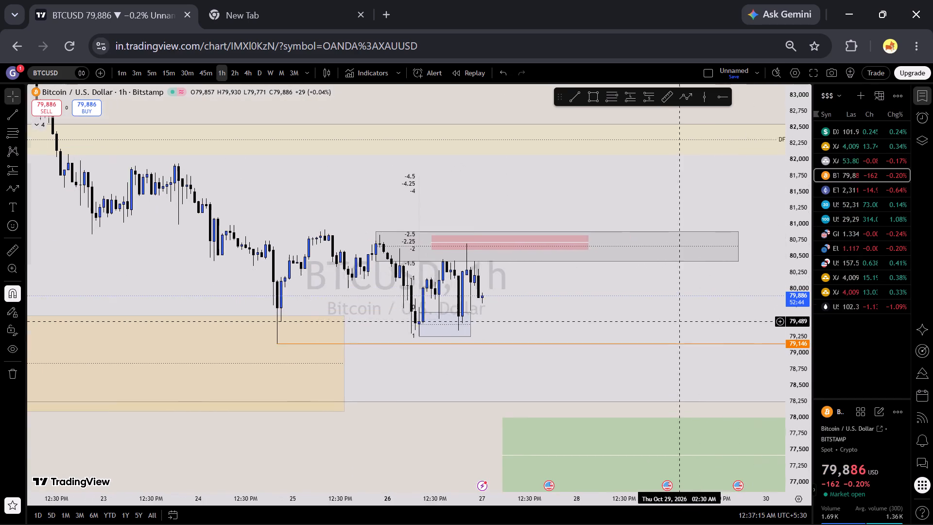
drag(674, 324, 668, 324)
scroll(741, 318, down, 5)
scroll(827, 347, down, 19)
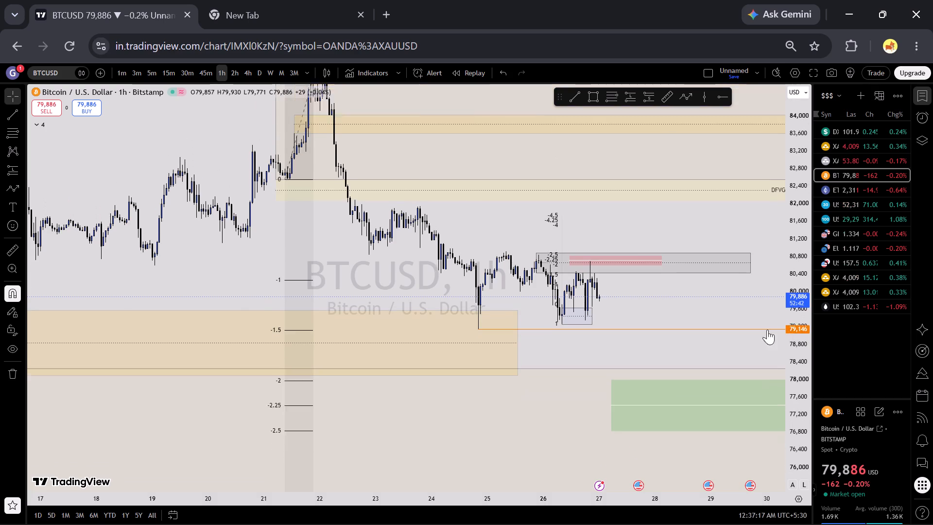
scroll(767, 330, down, 4)
drag(759, 320, 293, 330)
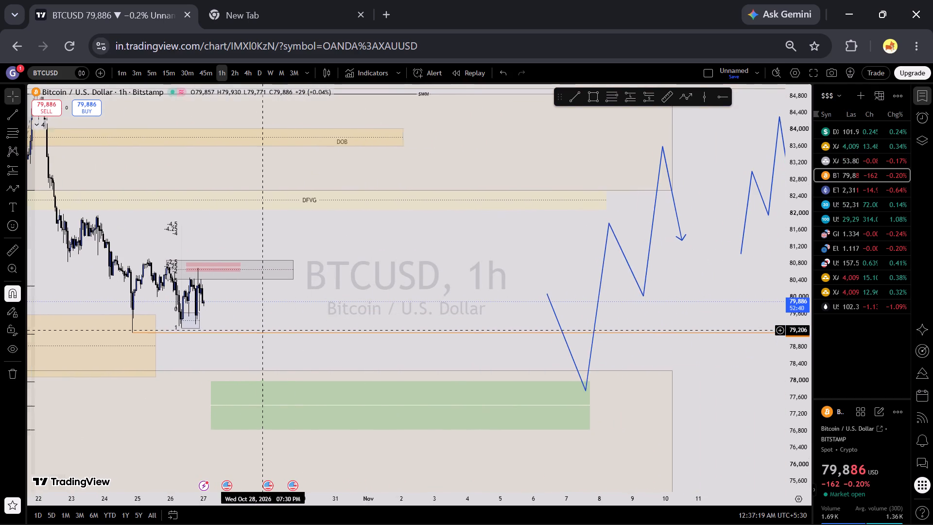
drag(293, 330, 474, 311)
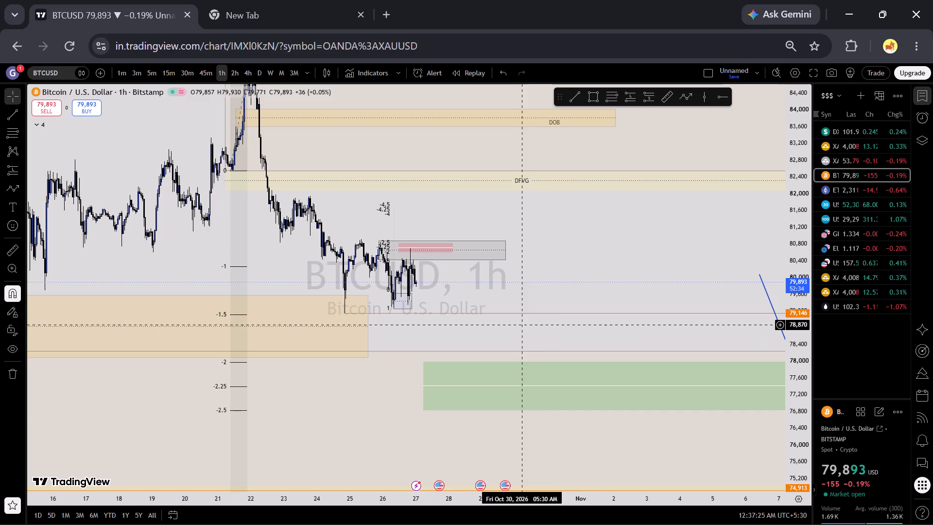
Add a horizontal line at about 78,950, just below the orange 79,146 level.
click(777, 320)
click(693, 339)
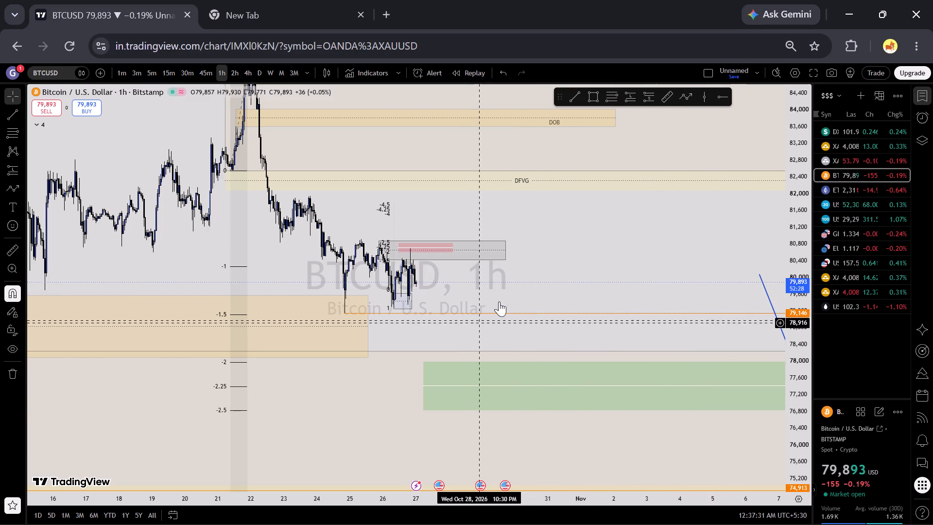
Draw a projected path from about 79,890 down to 78,600, up to 79,690, down into the green zone near 77,800, and back to 79,300.
drag(570, 269, 421, 278)
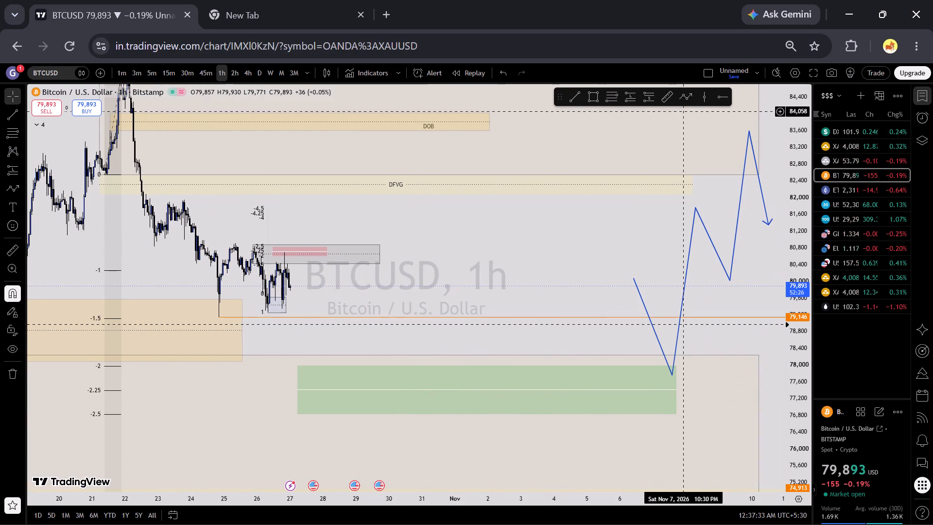
click(683, 102)
click(343, 286)
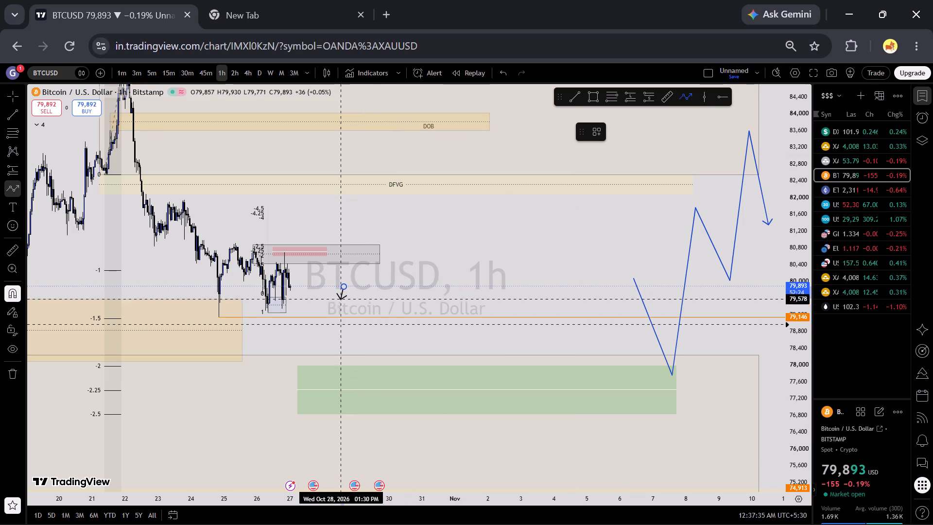
click(358, 338)
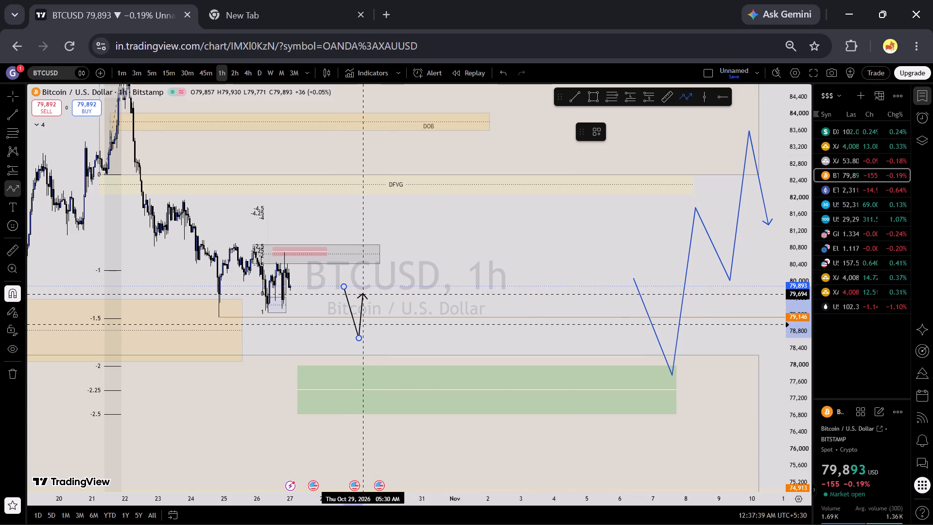
click(363, 294)
click(390, 373)
click(407, 311)
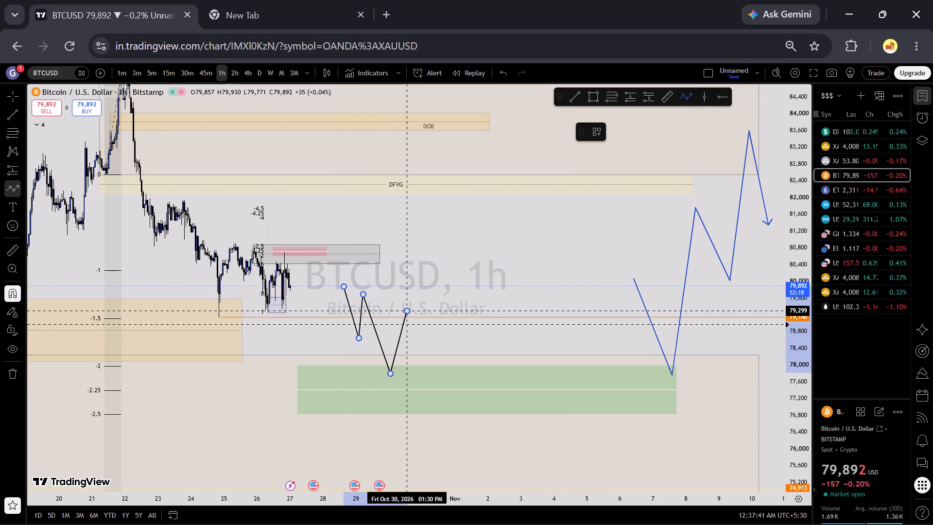
right_click(407, 311)
click(396, 296)
Adjust the path: start about 80,700 in the grey zone, rebound peak slightly later, low about 77,700 in the green zone, end about 79,140.
drag(361, 294, 368, 294)
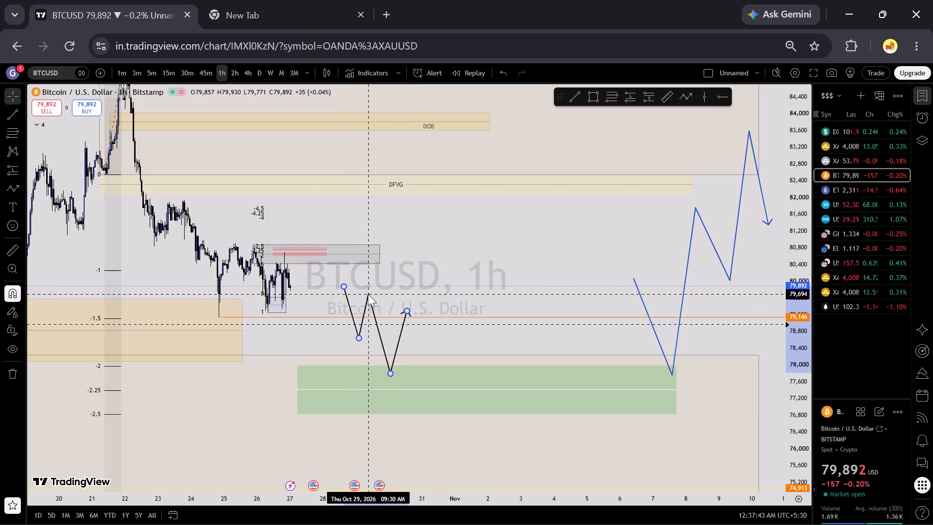
drag(368, 294, 370, 294)
drag(343, 289, 342, 270)
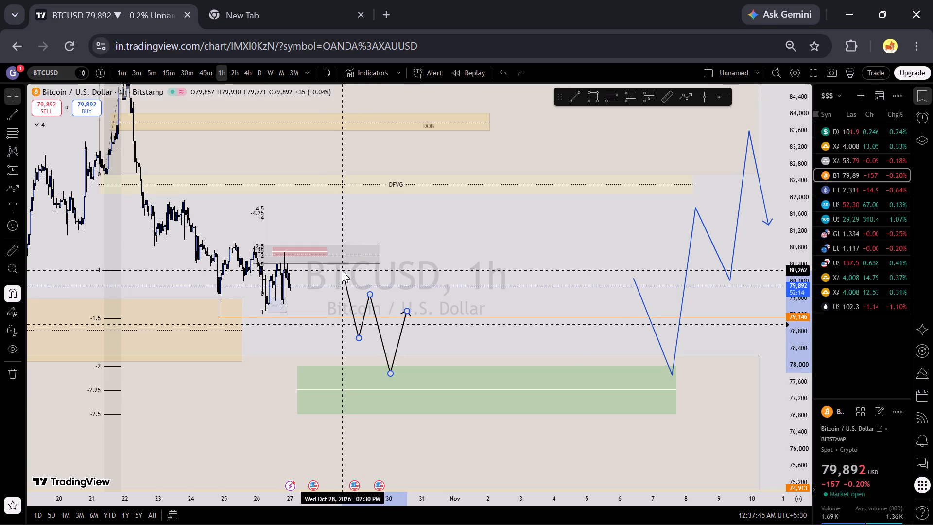
drag(342, 270, 349, 252)
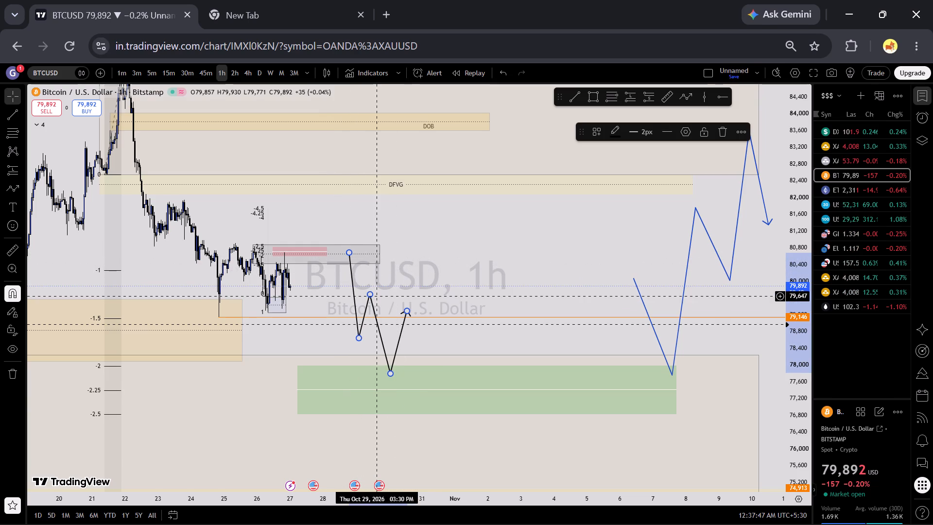
drag(390, 375, 380, 377)
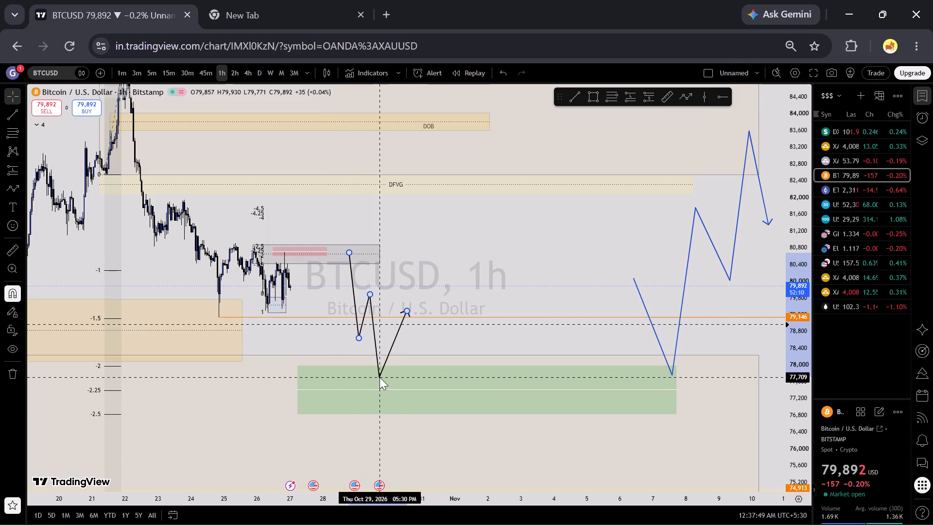
drag(380, 377, 384, 376)
drag(407, 309, 395, 318)
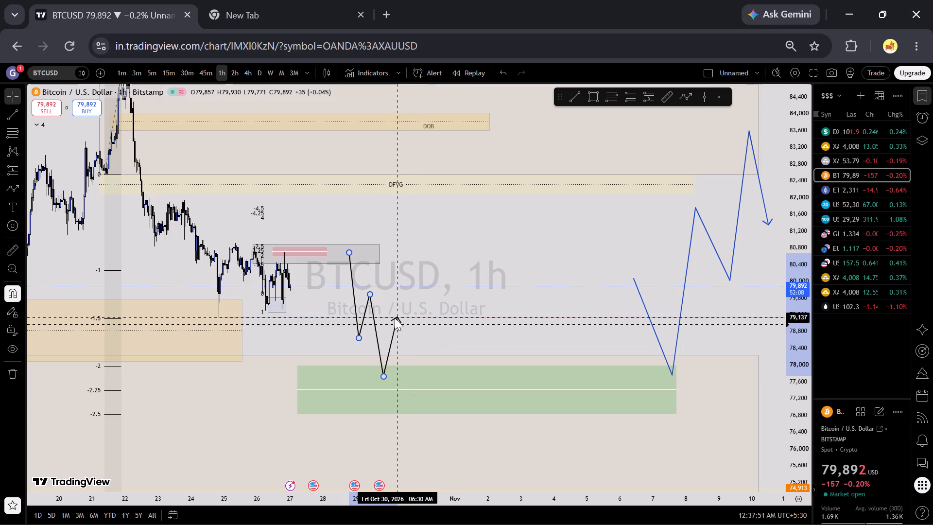
drag(395, 318, 393, 318)
click(405, 297)
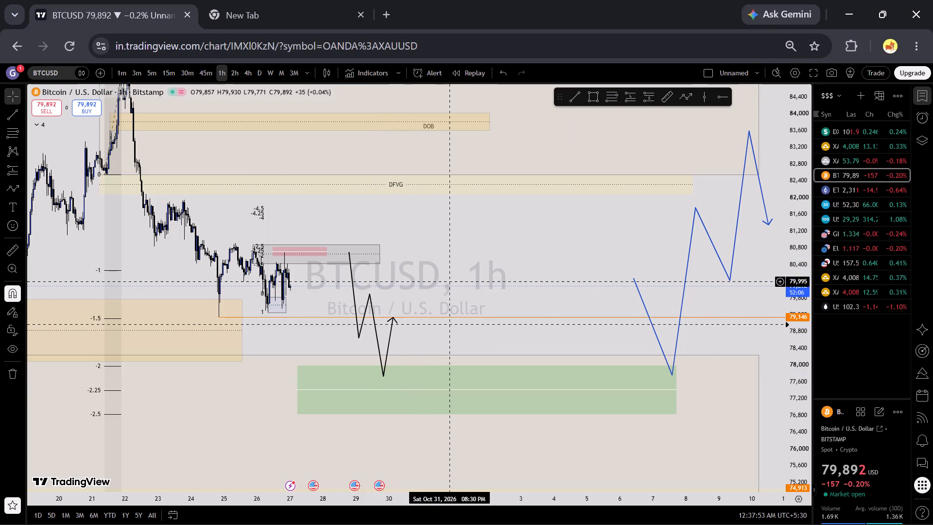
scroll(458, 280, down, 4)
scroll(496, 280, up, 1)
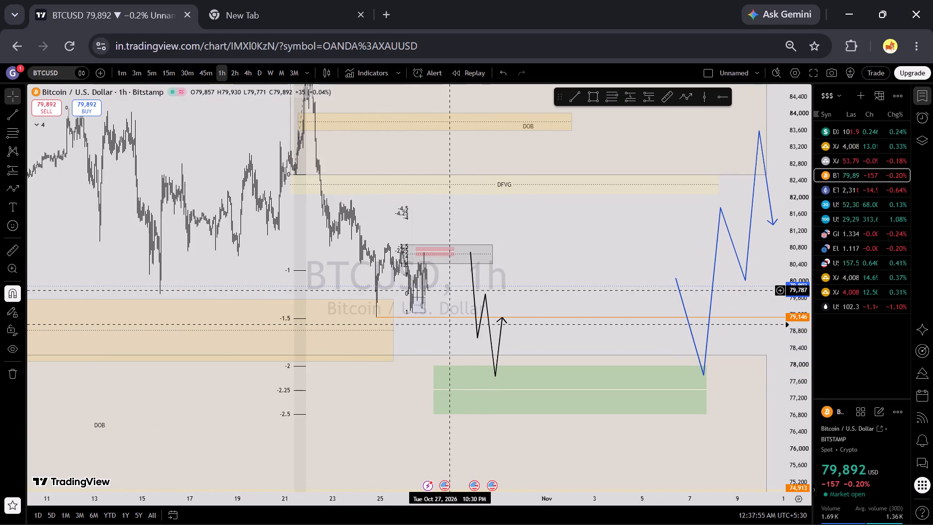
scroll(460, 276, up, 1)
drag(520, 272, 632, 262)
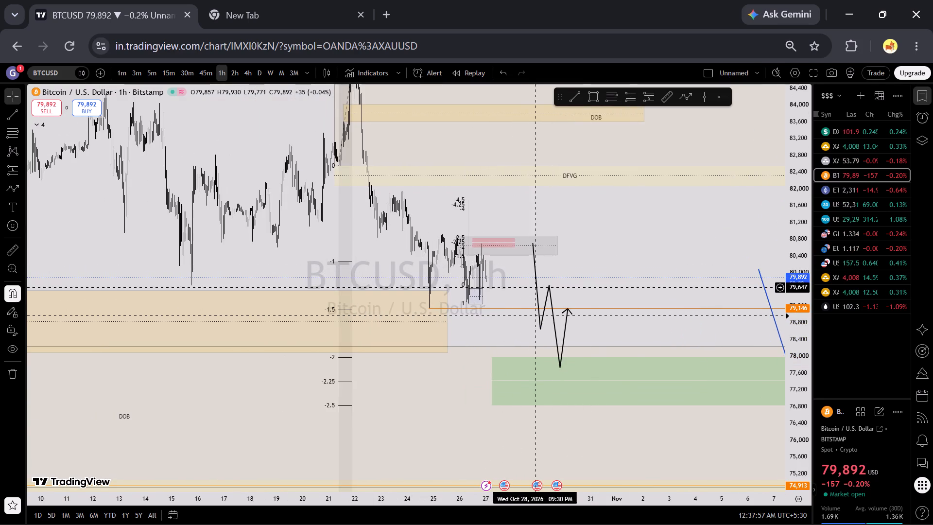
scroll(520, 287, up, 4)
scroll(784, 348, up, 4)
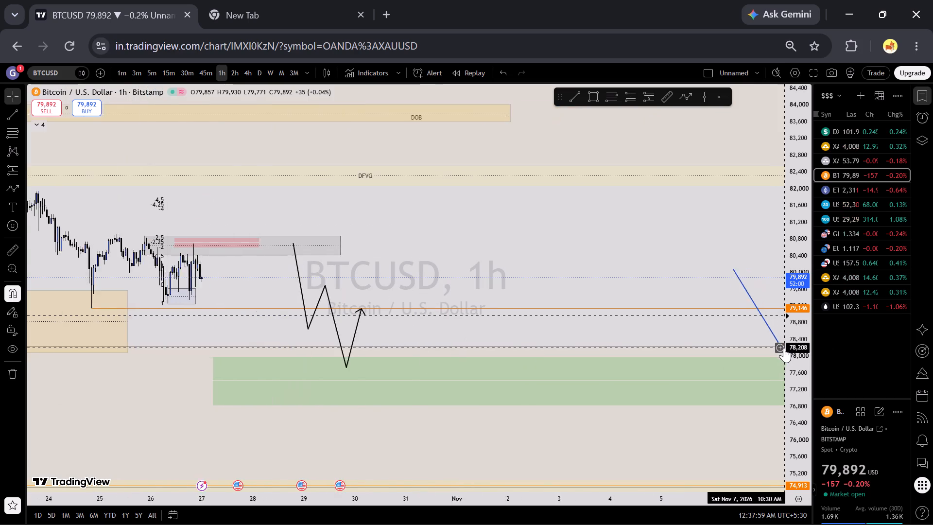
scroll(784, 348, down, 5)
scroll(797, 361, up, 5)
Switch to the US30 chart and examine its 1h structure, including the DFVG, red and grey zones and the existing projected path.
click(848, 198)
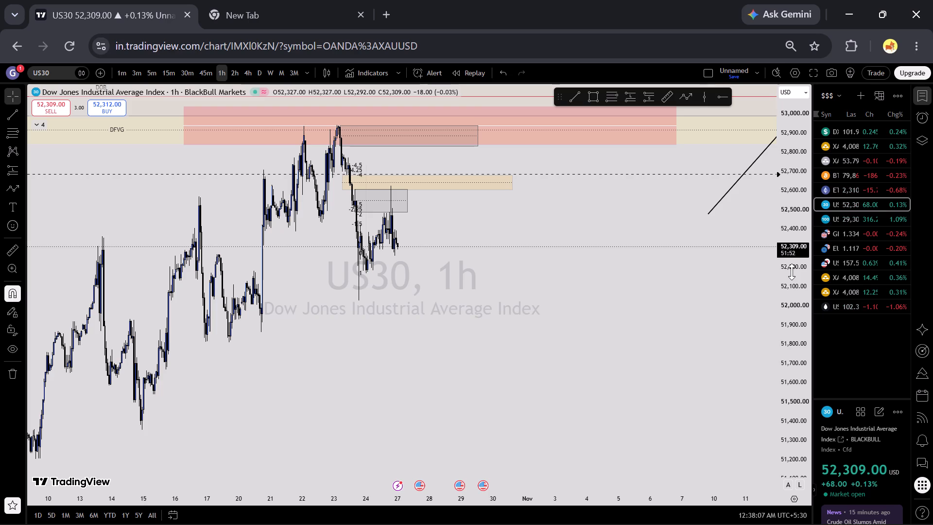
scroll(789, 278, down, 1)
scroll(766, 294, up, 3)
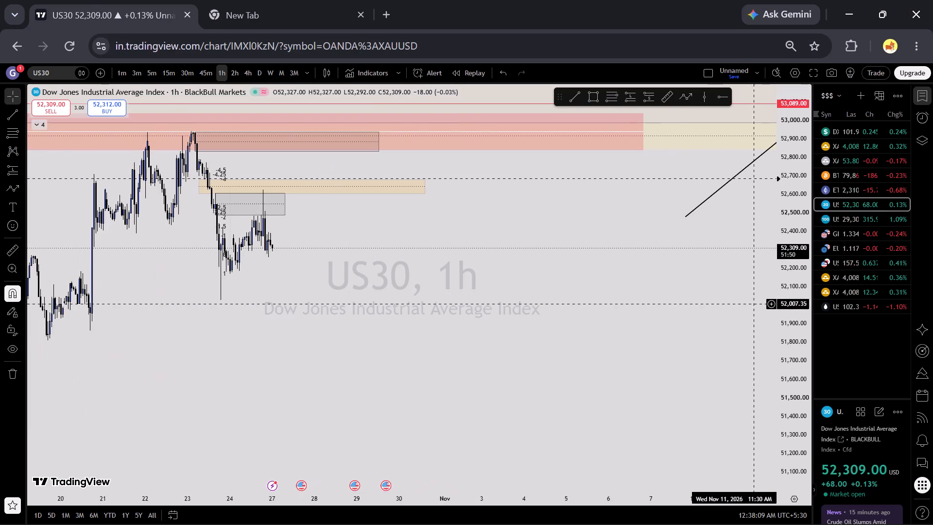
drag(604, 291, 592, 333)
scroll(662, 303, down, 6)
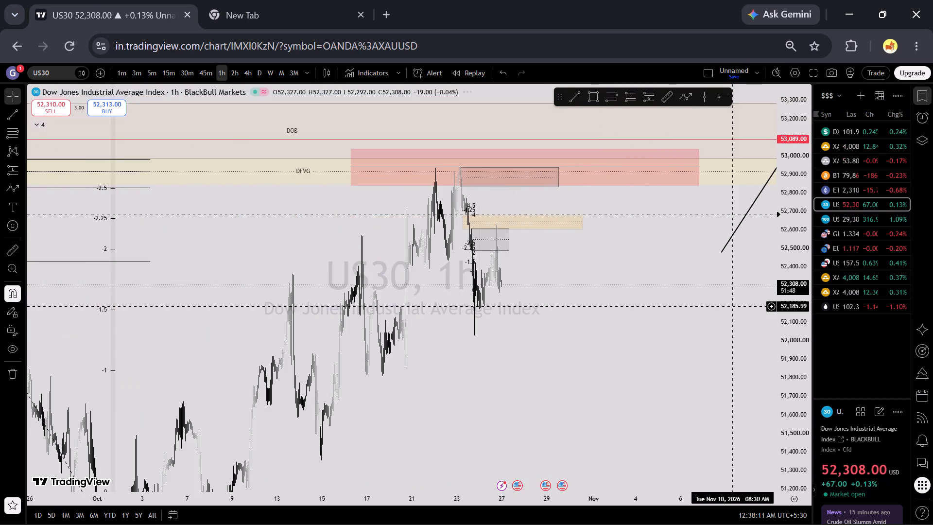
drag(682, 308, 668, 298)
scroll(532, 315, up, 5)
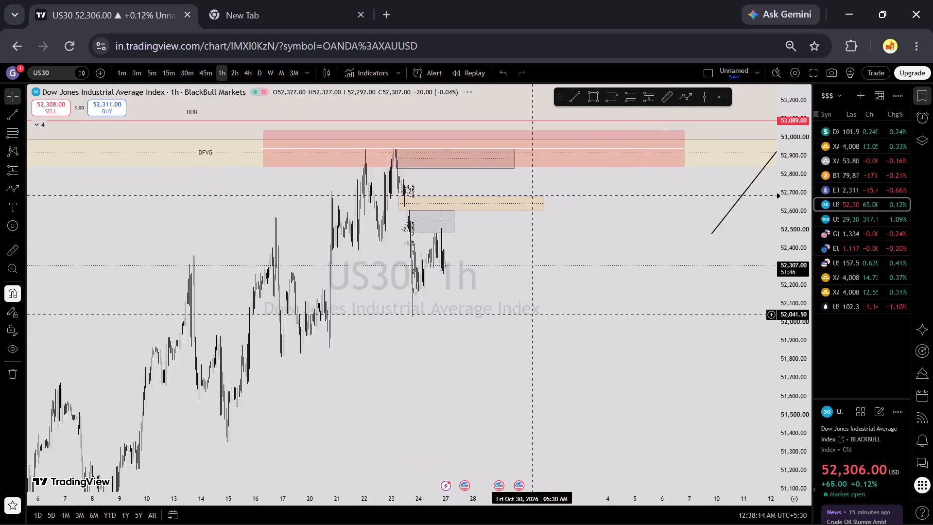
drag(451, 309, 620, 294)
scroll(569, 295, up, 2)
drag(550, 305, 154, 399)
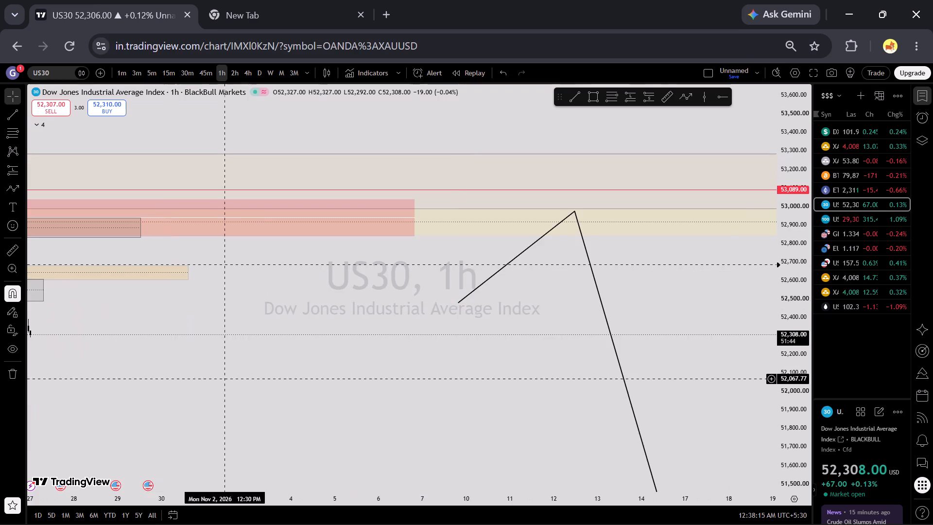
scroll(481, 292, down, 7)
scroll(409, 350, up, 3)
drag(380, 357, 777, 275)
scroll(660, 296, up, 7)
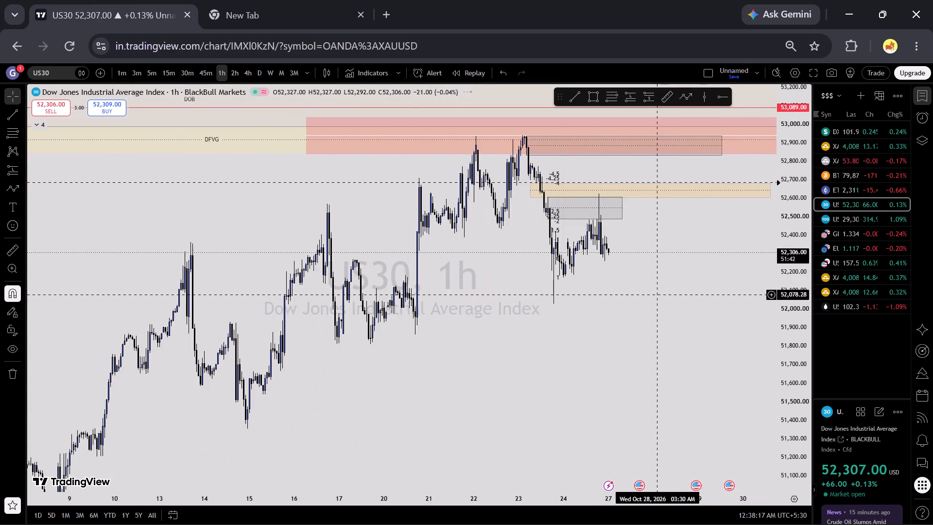
scroll(496, 277, up, 7)
scroll(859, 377, up, 2)
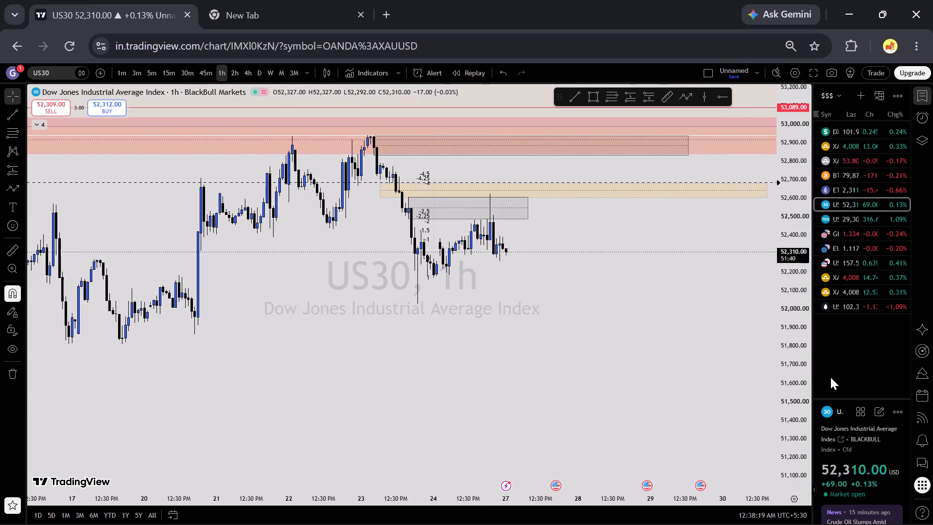
scroll(830, 377, up, 1)
Compare US30 on the 45m, 30m and 1h timeframes, finishing on 45m.
click(207, 70)
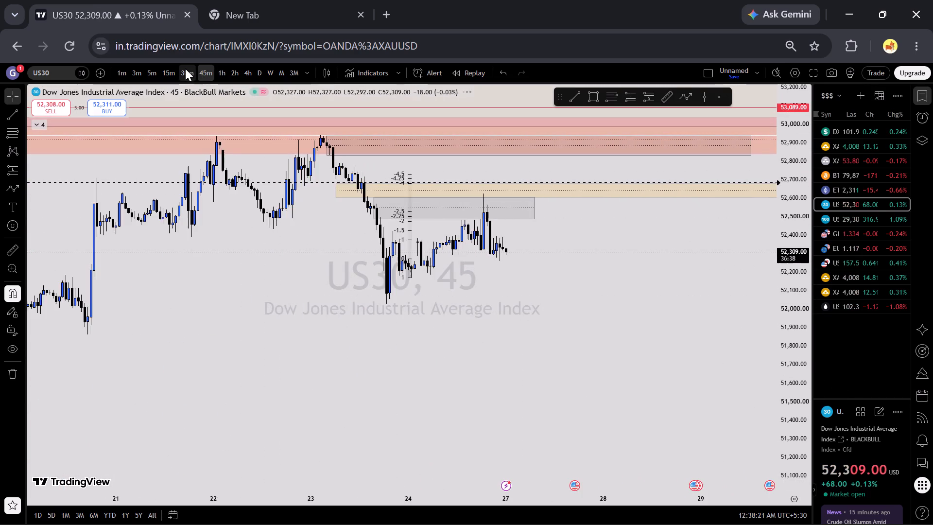
click(185, 69)
click(219, 73)
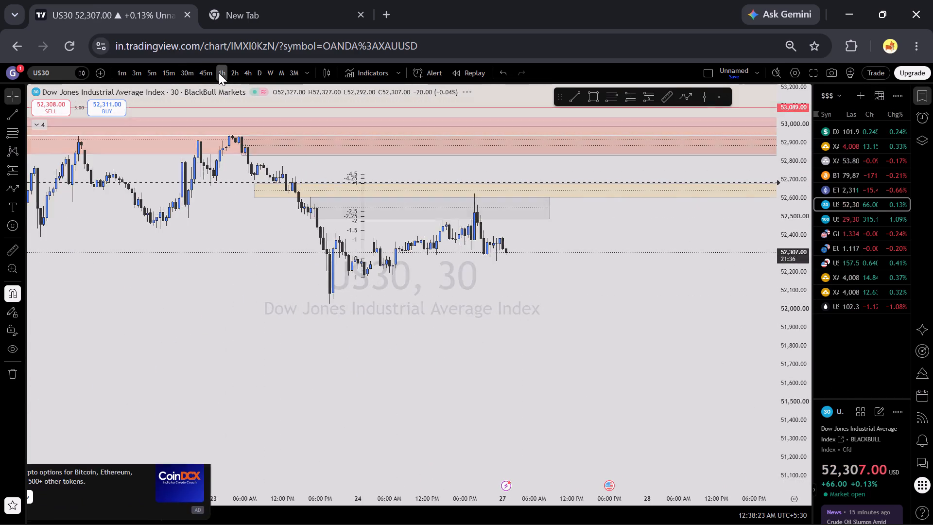
click(219, 72)
click(204, 75)
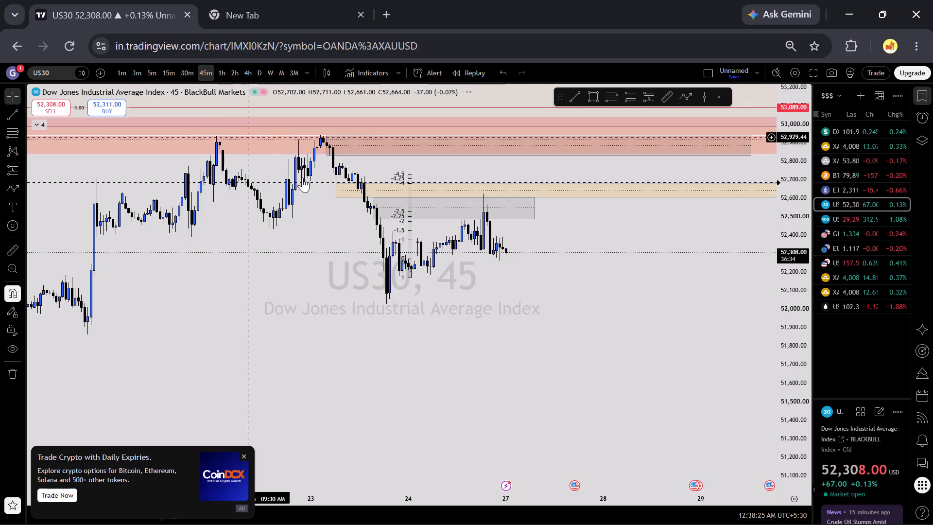
Move the lower grey zone to the 26 October swing-high candle, with its bottom at 52,449, and shorten it to end late on 27 October.
scroll(731, 394, up, 3)
drag(631, 349, 587, 371)
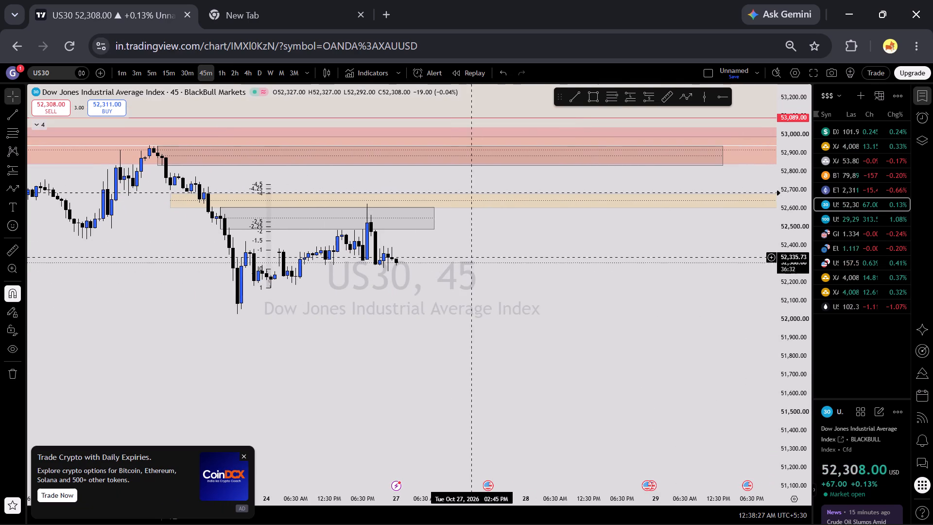
drag(421, 230, 572, 236)
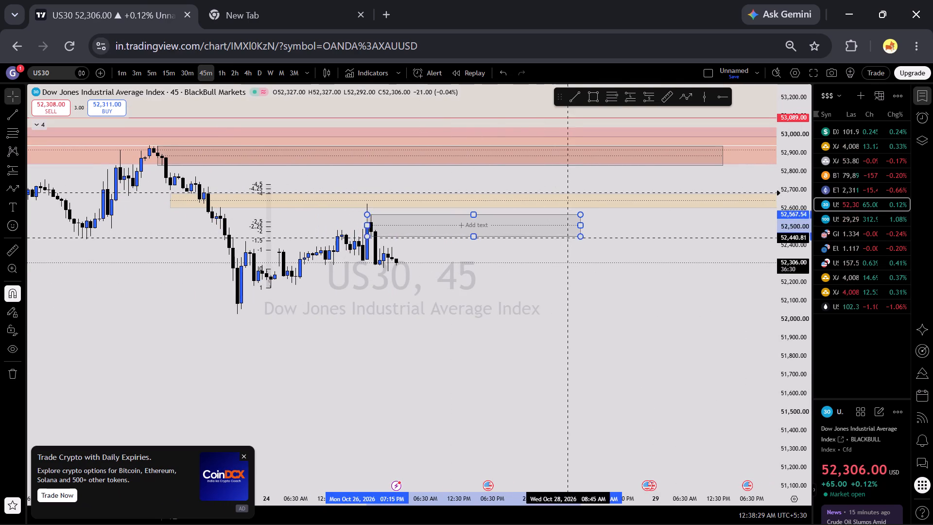
drag(572, 236, 576, 235)
drag(377, 232, 371, 234)
click(373, 211)
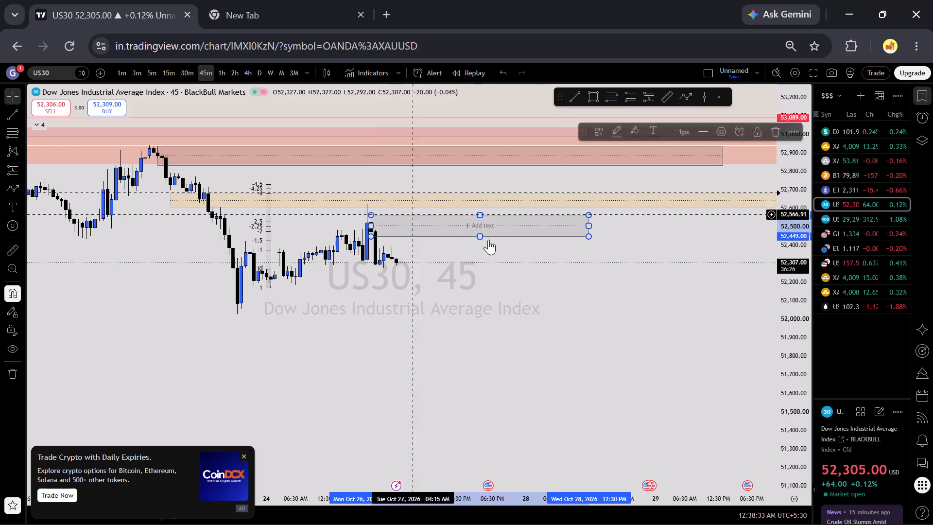
drag(590, 225, 512, 231)
click(502, 253)
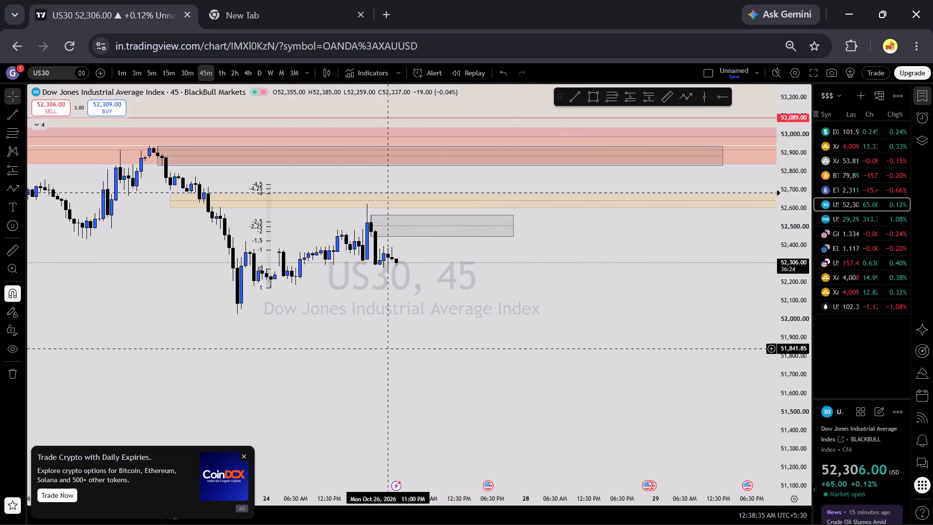
Dismiss the crypto options advertisement covering the chart.
click(245, 457)
Add an orange horizontal ray from the 20 October swing low at 51,862, using a saved drawing template.
scroll(463, 385, down, 2)
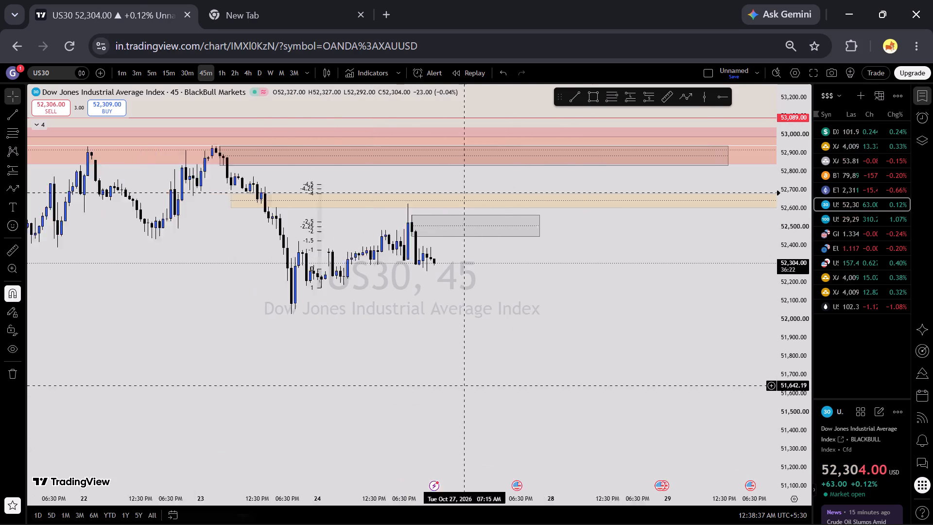
scroll(615, 339, down, 9)
drag(663, 365, 605, 353)
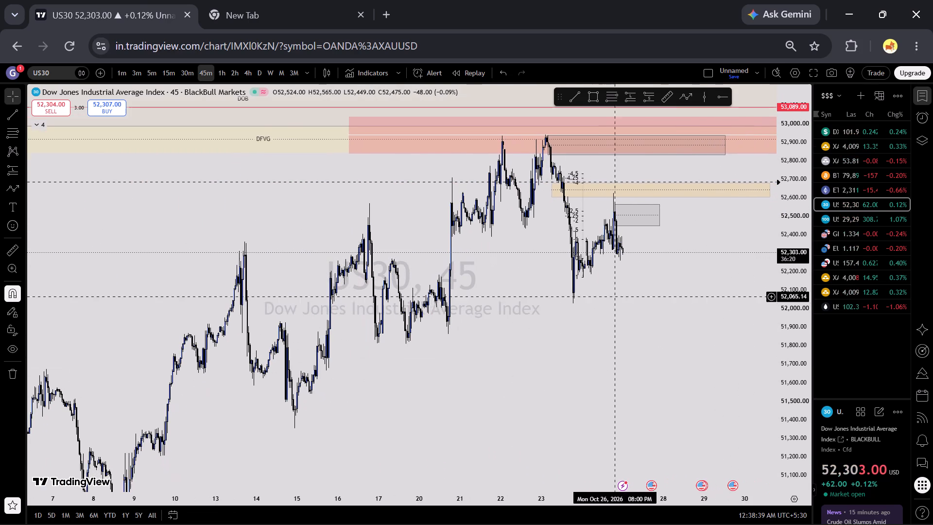
click(724, 101)
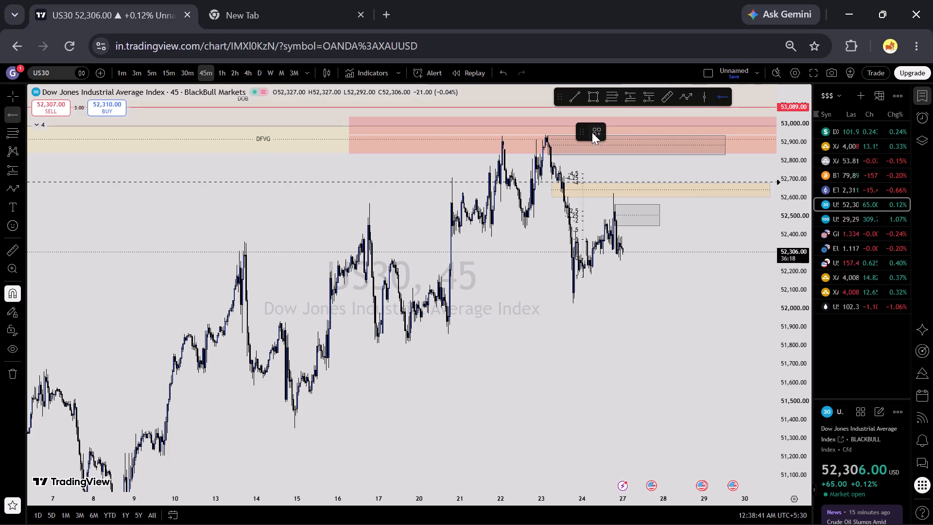
click(593, 132)
click(627, 216)
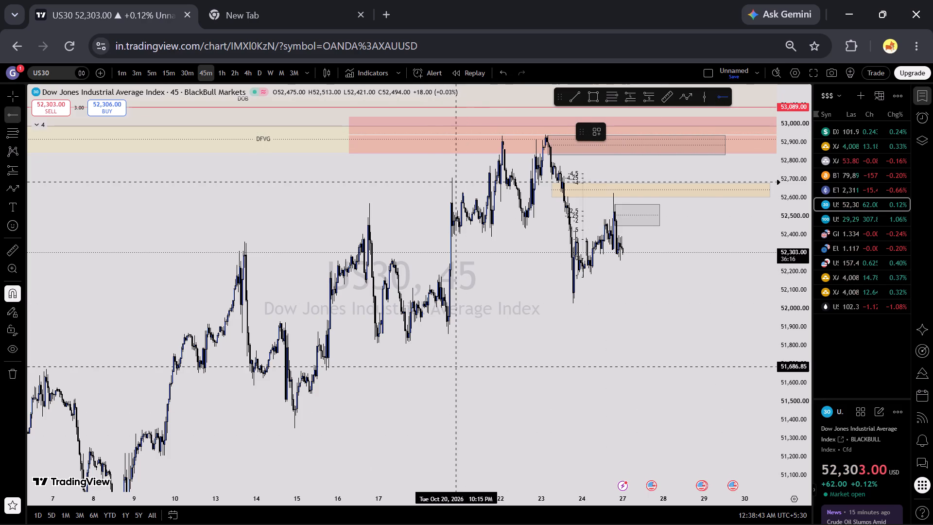
click(449, 340)
click(466, 362)
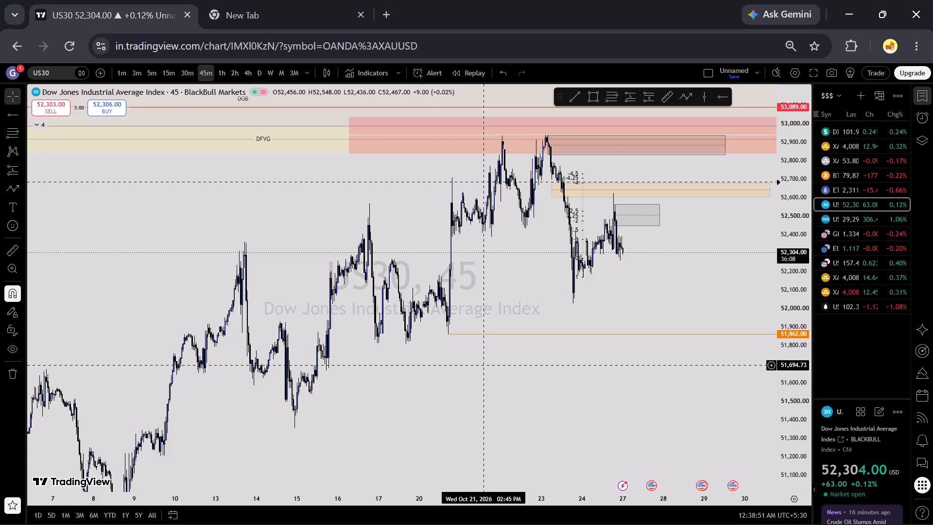
Add another orange horizontal ray from the 14 October swing low at 51,354.
scroll(488, 347, up, 3)
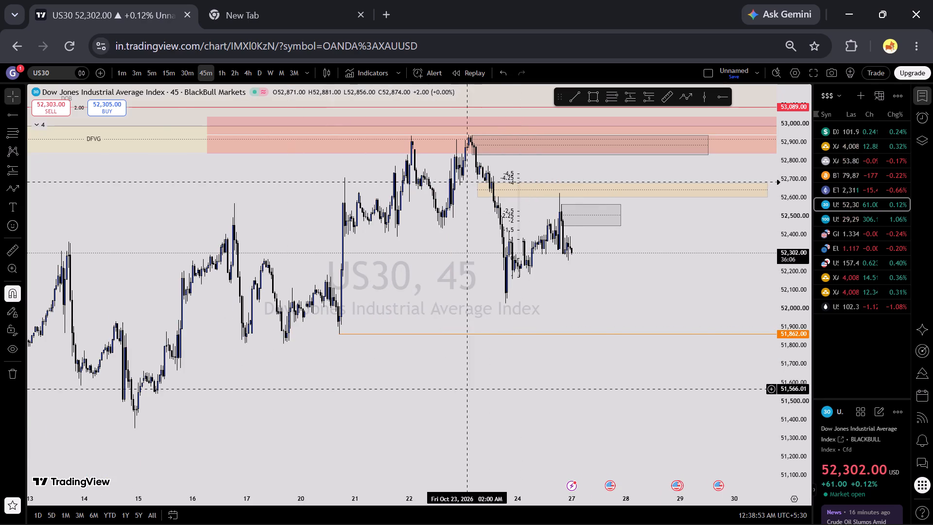
scroll(467, 388, down, 2)
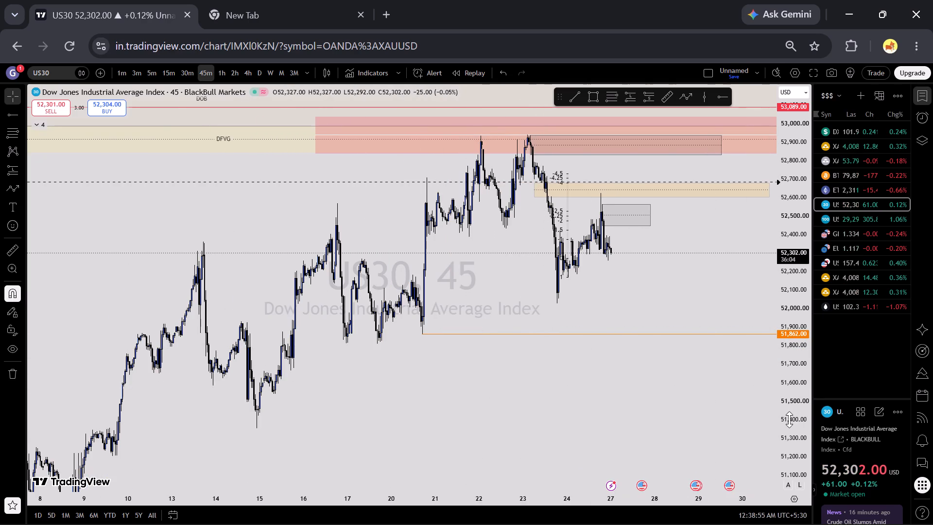
scroll(791, 420, down, 14)
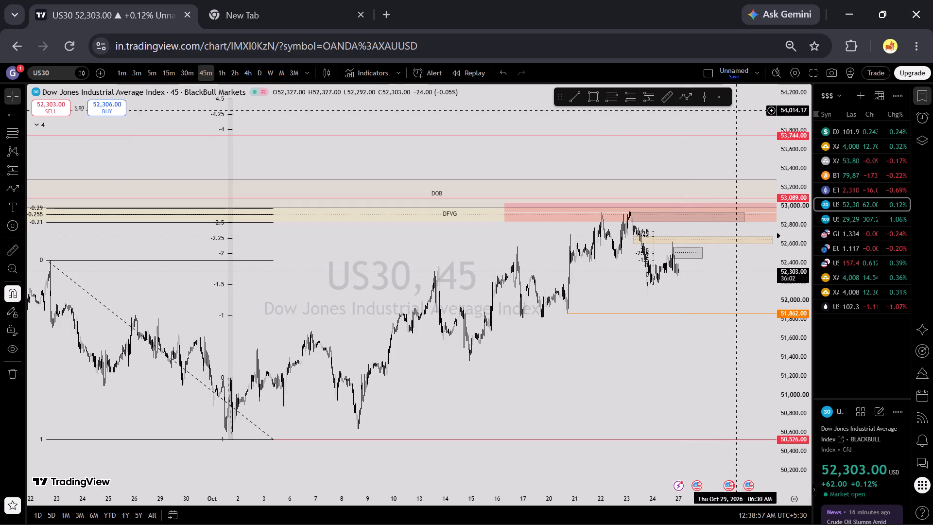
click(721, 105)
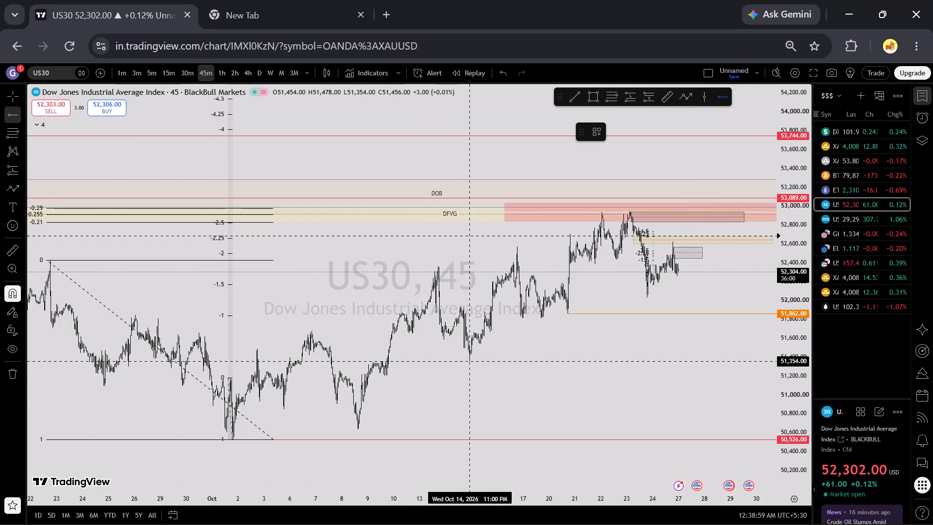
click(470, 373)
click(472, 391)
Draw a projected path from about 52,310 up to 52,470 in the grey zone, down to 52,160, up to 52,290, and down to about 51,850.
scroll(527, 411, up, 7)
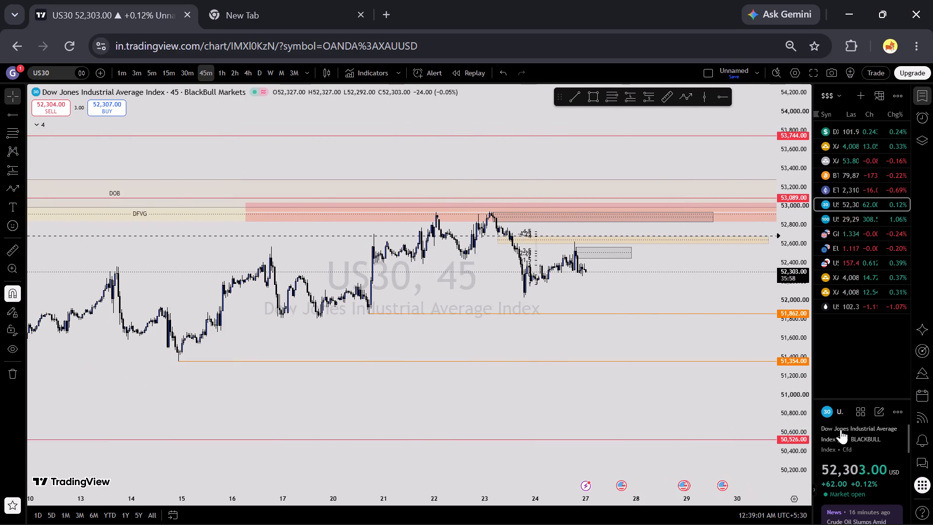
scroll(831, 424, up, 20)
scroll(831, 424, up, 3)
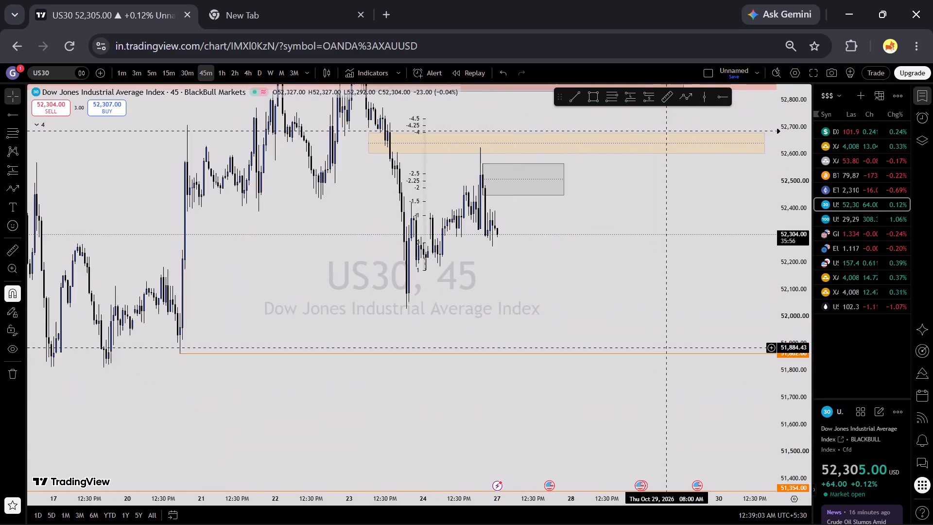
scroll(666, 348, up, 3)
drag(531, 314, 457, 332)
click(686, 102)
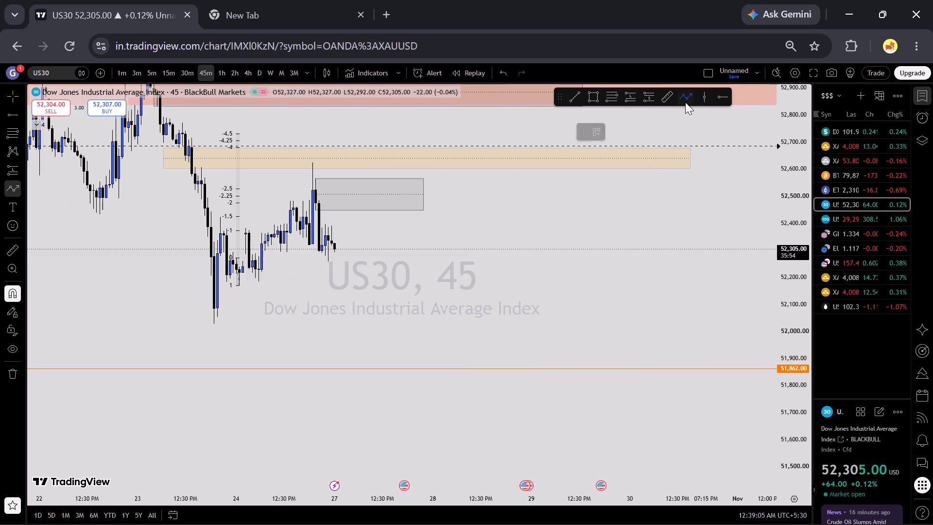
click(377, 246)
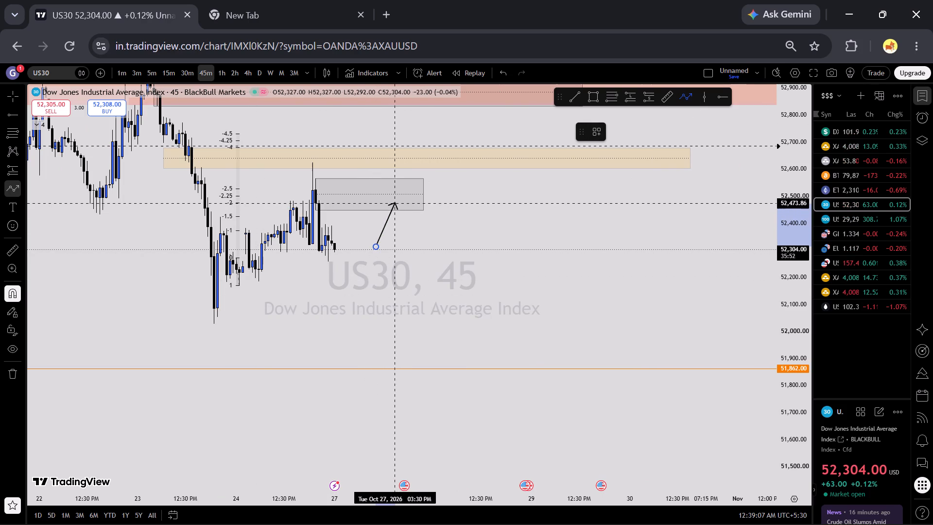
click(384, 205)
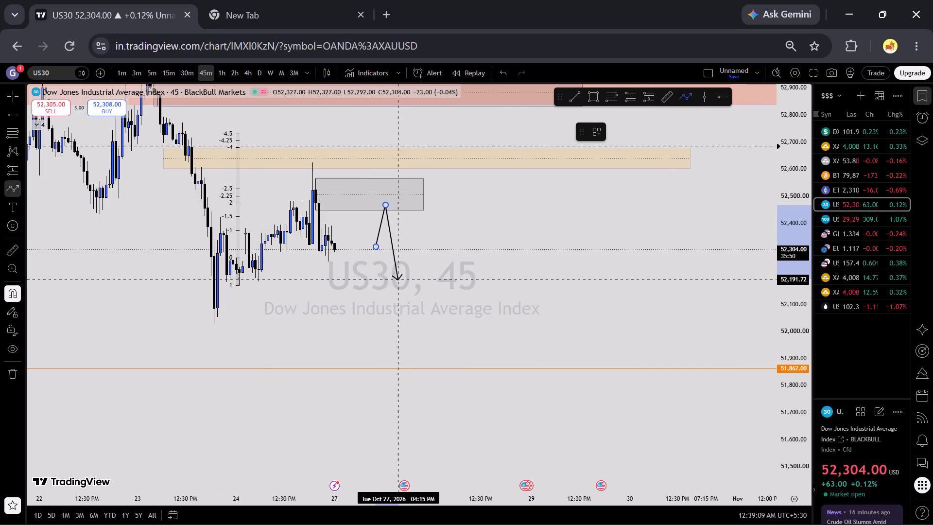
click(401, 289)
click(414, 253)
click(429, 373)
right_click(429, 373)
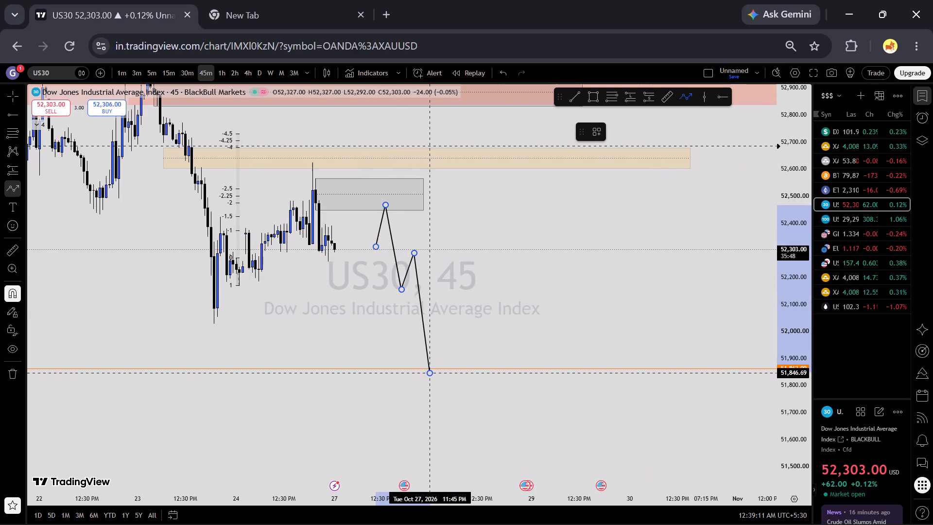
click(449, 353)
Move the whole projected path later, starting in the second half of 28 October, with its arrow ending on the 51,862 ray.
drag(425, 339, 471, 335)
click(489, 330)
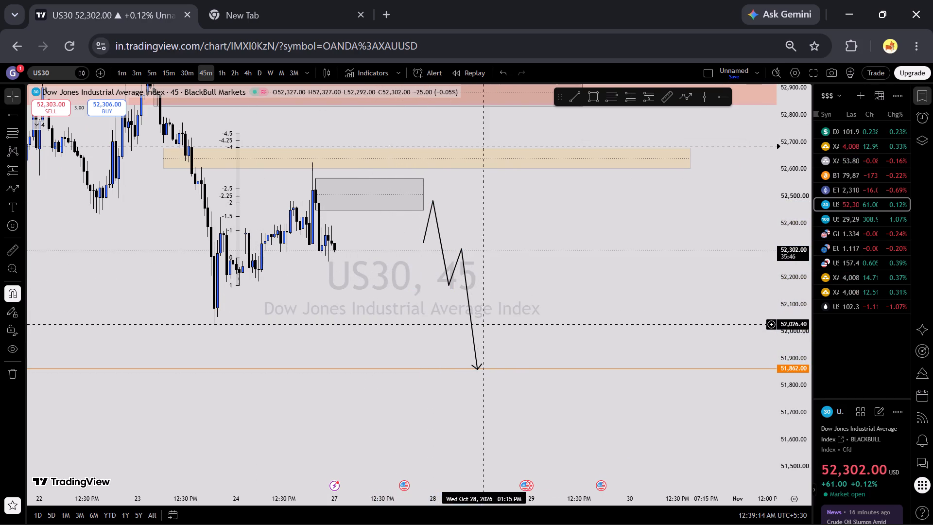
drag(471, 327, 550, 327)
click(609, 311)
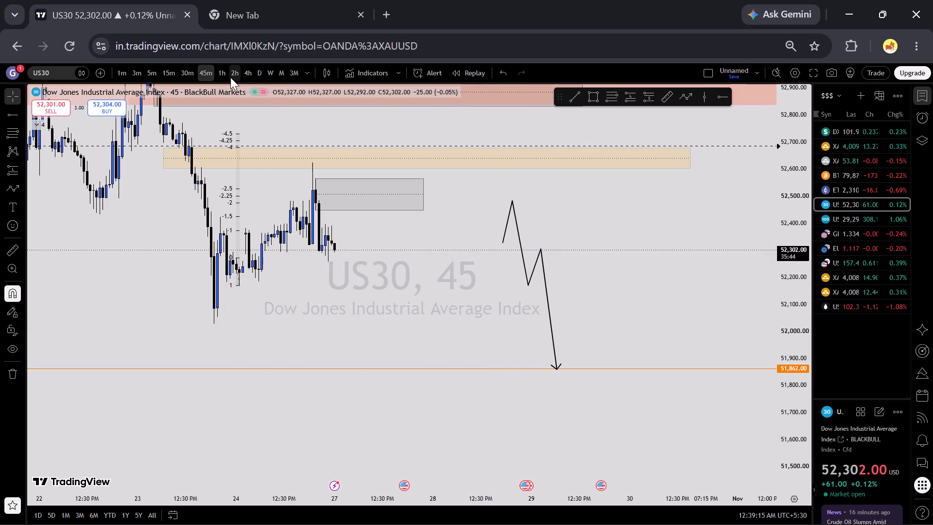
Examine US30 price action around the grey zone and the projected path on the 1-hour and 15-minute timeframes.
click(225, 74)
scroll(377, 178, up, 3)
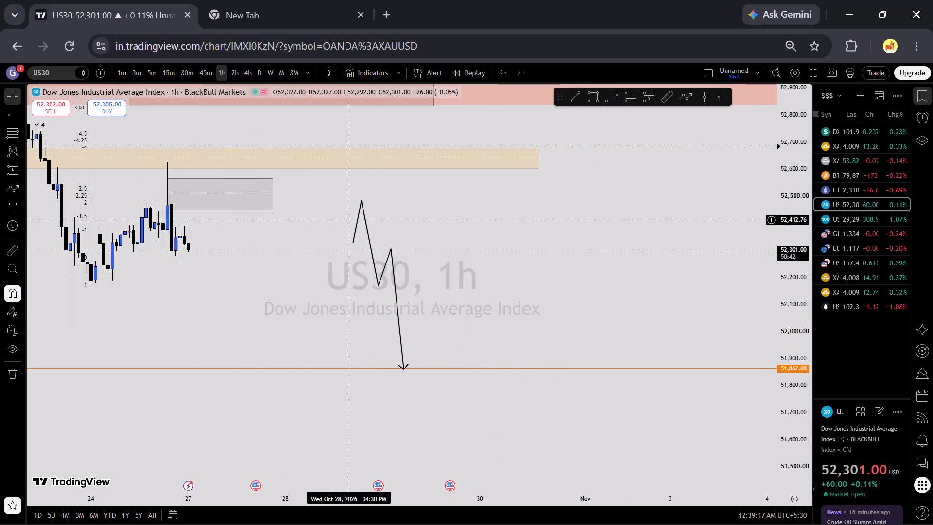
drag(257, 239, 413, 232)
click(171, 74)
scroll(419, 279, down, 2)
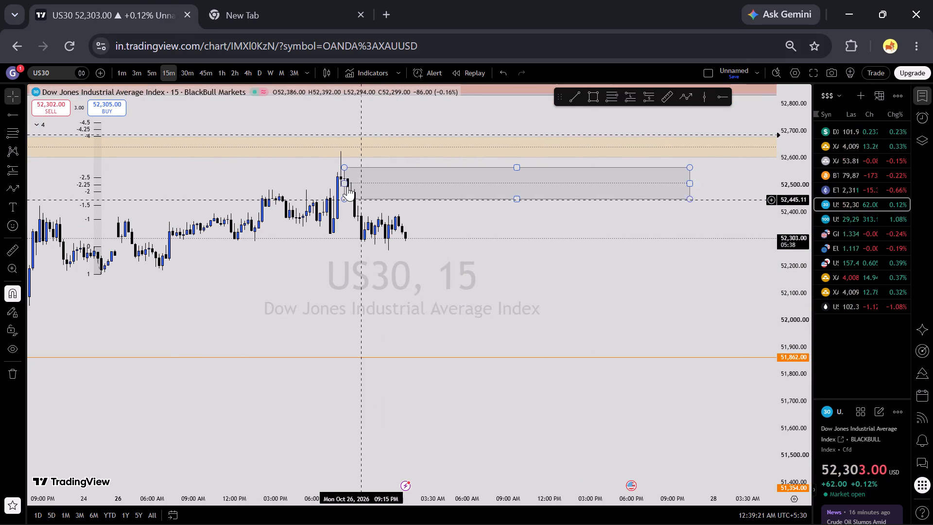
scroll(749, 326, down, 5)
drag(719, 320, 550, 367)
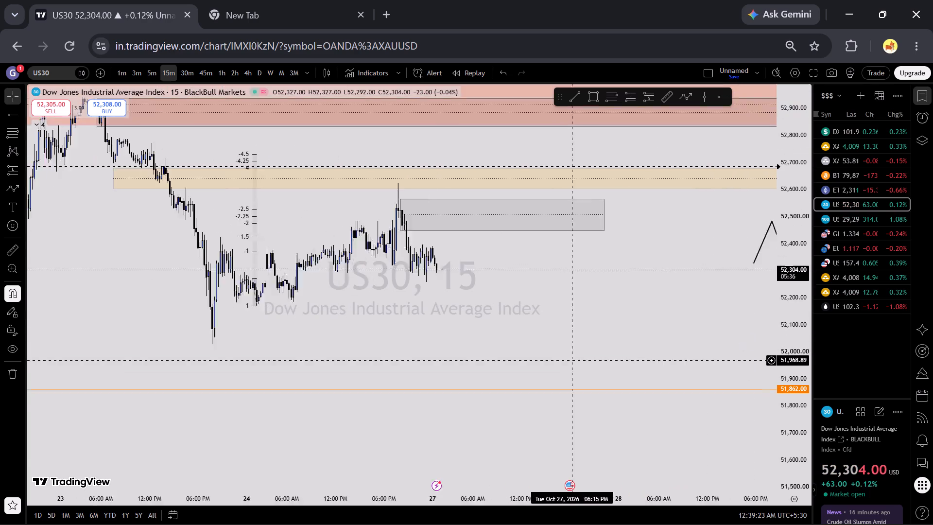
drag(550, 367, 486, 375)
scroll(557, 350, down, 5)
scroll(594, 344, up, 1)
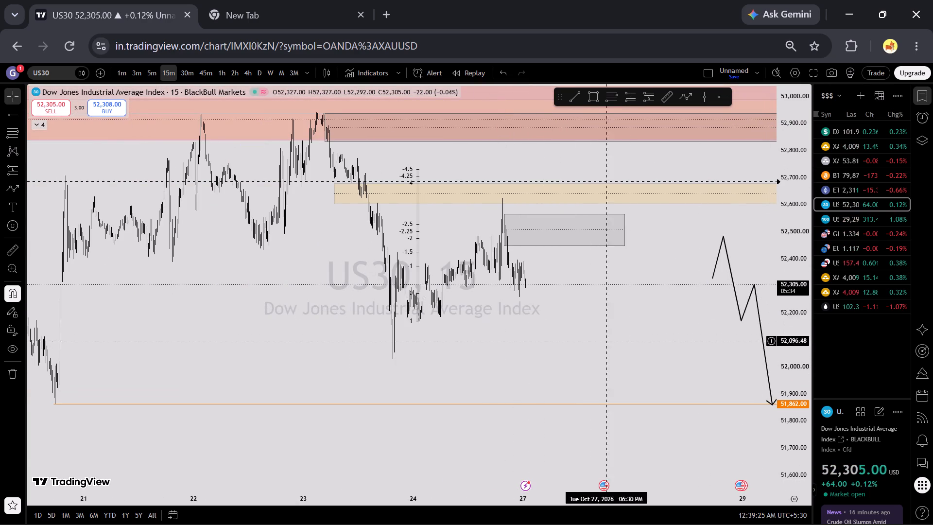
Move the dashed horizontal line down to about 52,450, at the lower edge of the grey zone.
scroll(594, 344, up, 5)
scroll(778, 405, up, 5)
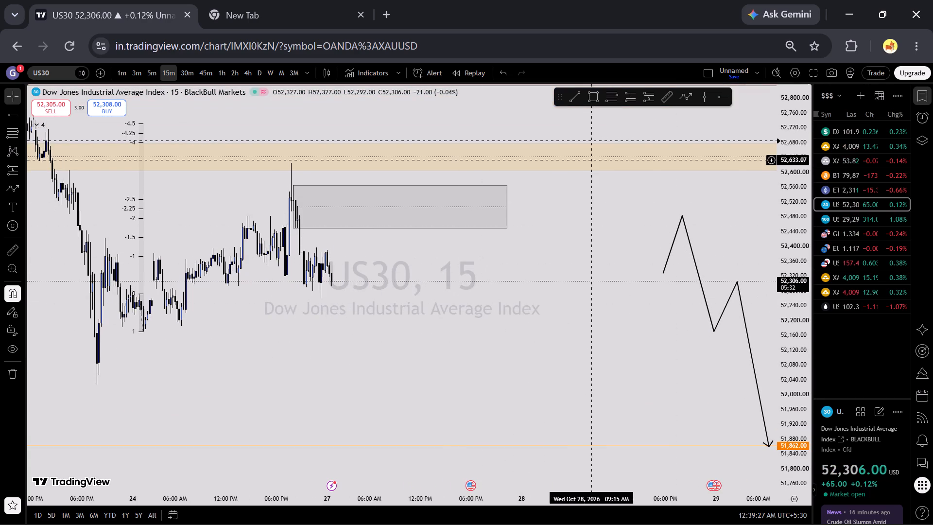
drag(596, 141, 592, 225)
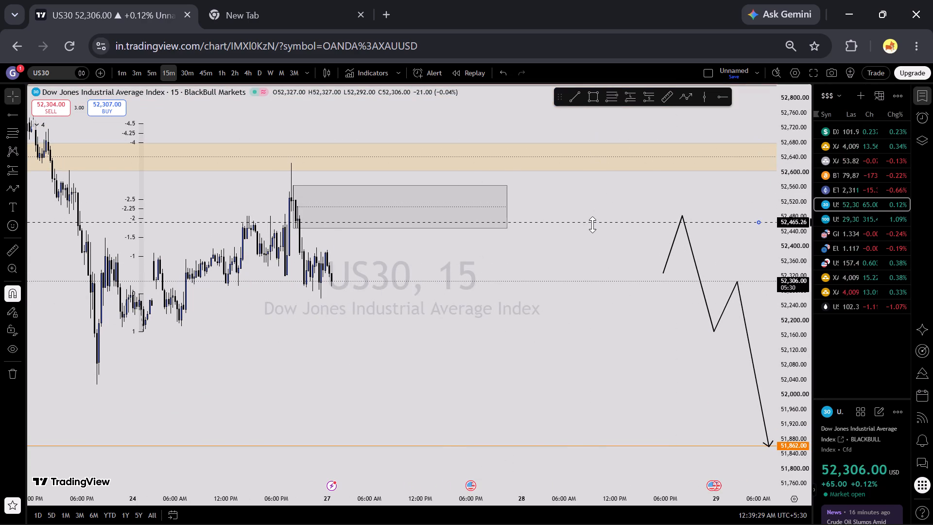
drag(592, 225, 592, 228)
click(595, 253)
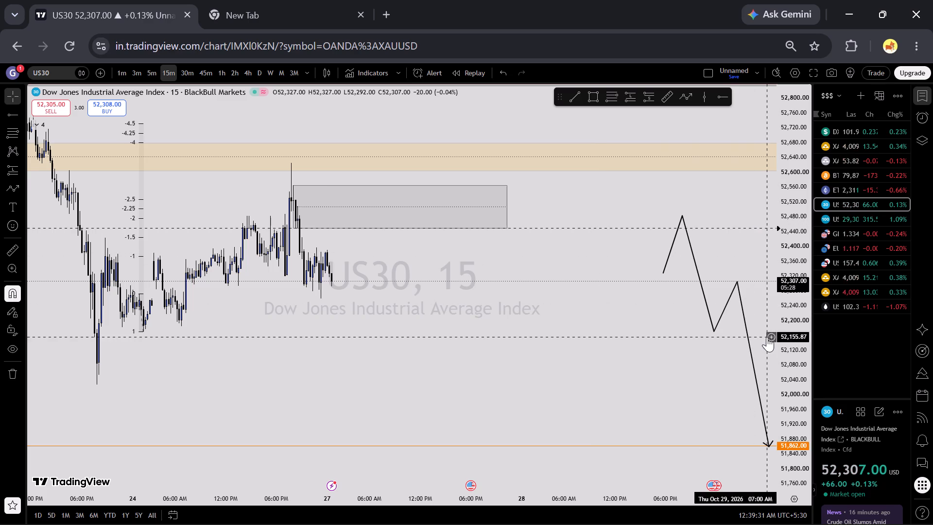
Switch to GBPUSD and examine its pink, grey and green zones and the blue projected path on the 15-minute timeframe.
click(840, 222)
click(841, 232)
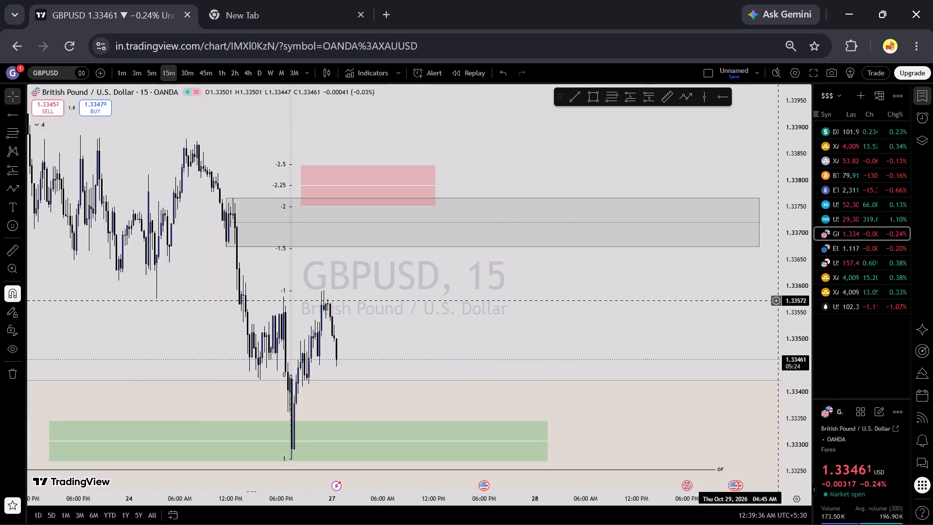
scroll(578, 332, up, 3)
drag(500, 315, 644, 294)
scroll(797, 330, down, 14)
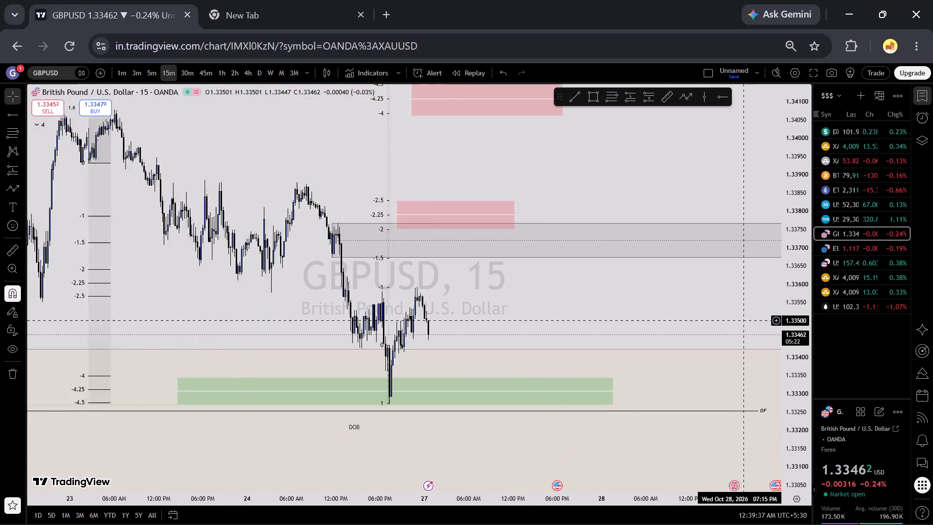
drag(736, 316, 355, 340)
scroll(447, 345, down, 6)
scroll(492, 341, up, 1)
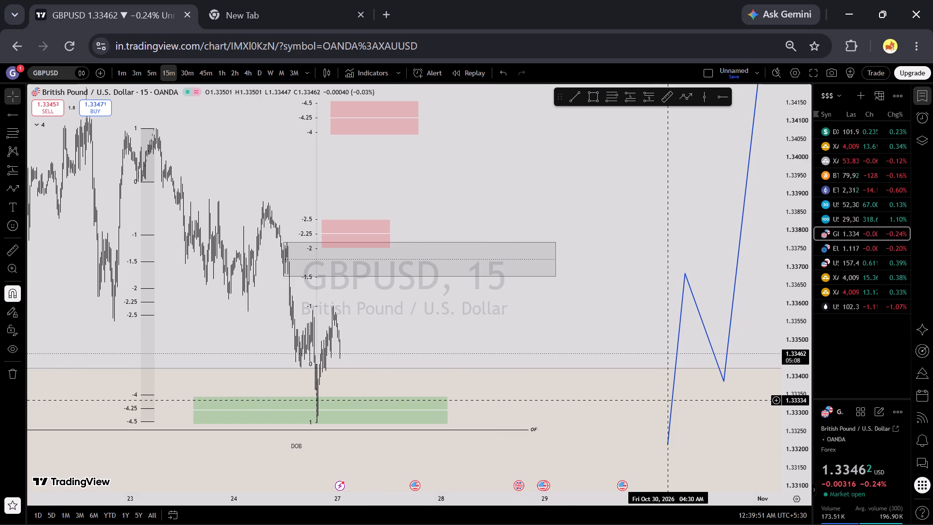
scroll(650, 332, up, 1)
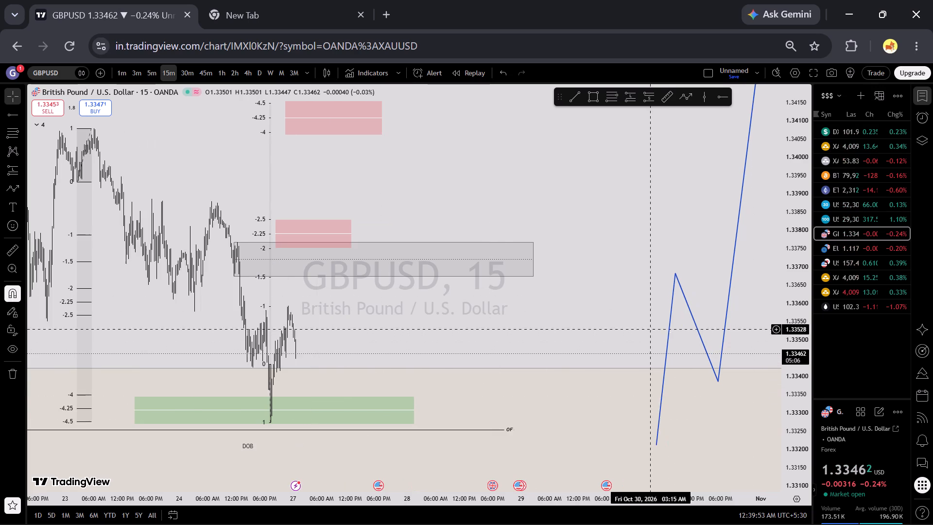
scroll(806, 332, down, 17)
drag(602, 295, 647, 288)
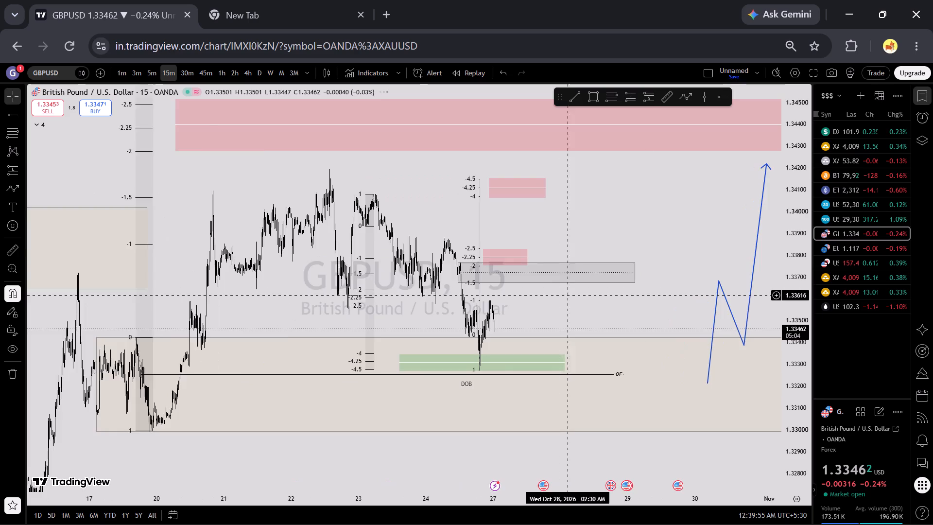
drag(647, 288, 787, 264)
scroll(774, 284, up, 19)
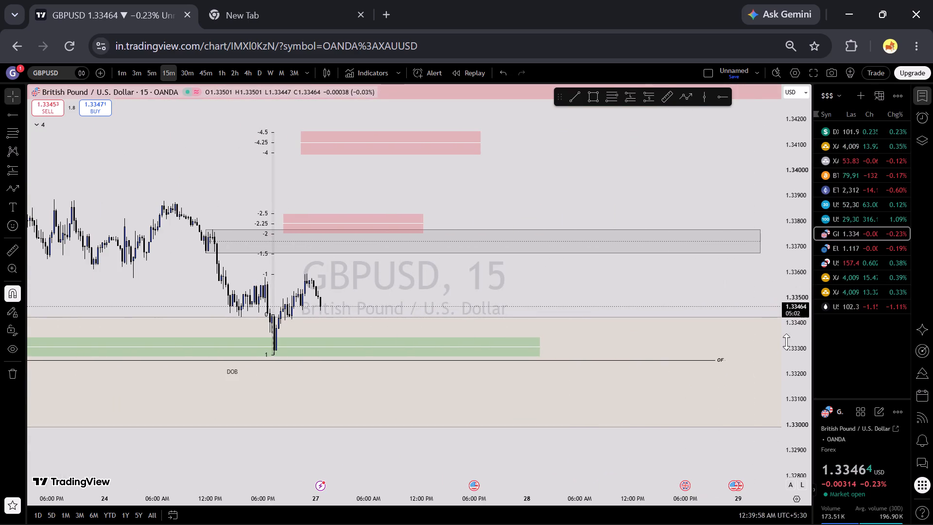
scroll(793, 342, up, 1)
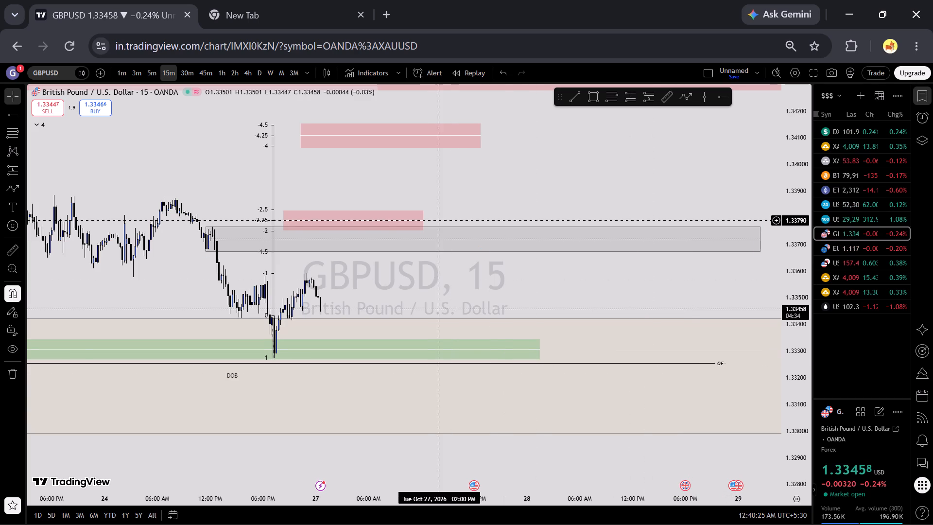
Resize the lower pink zone at 1.33751–1.33829 to run from 26 October 10:30 PM to 27 October 2:15 PM.
drag(424, 219, 440, 217)
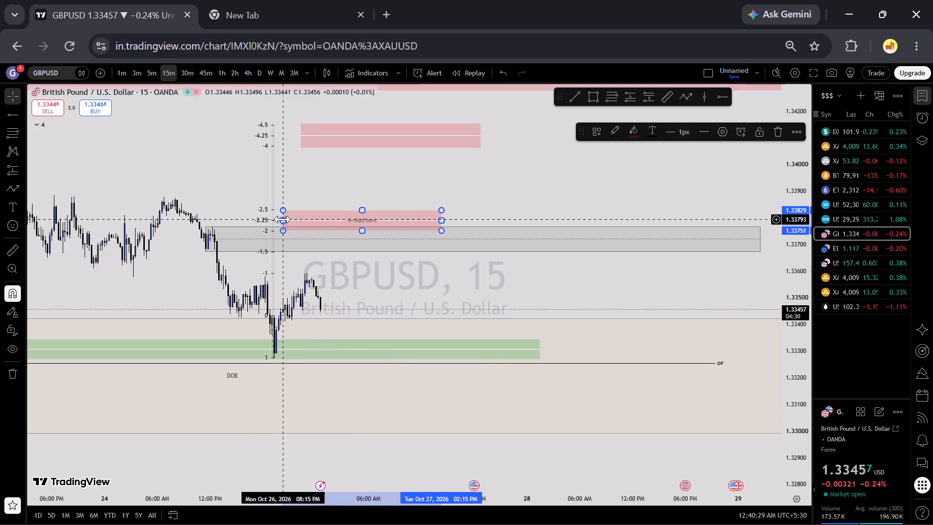
drag(284, 219, 302, 219)
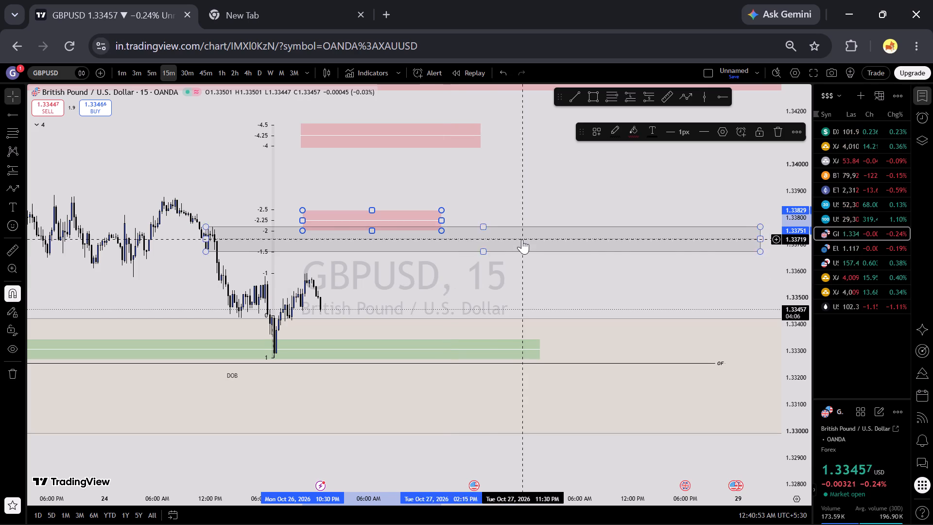
scroll(518, 273, down, 3)
click(577, 293)
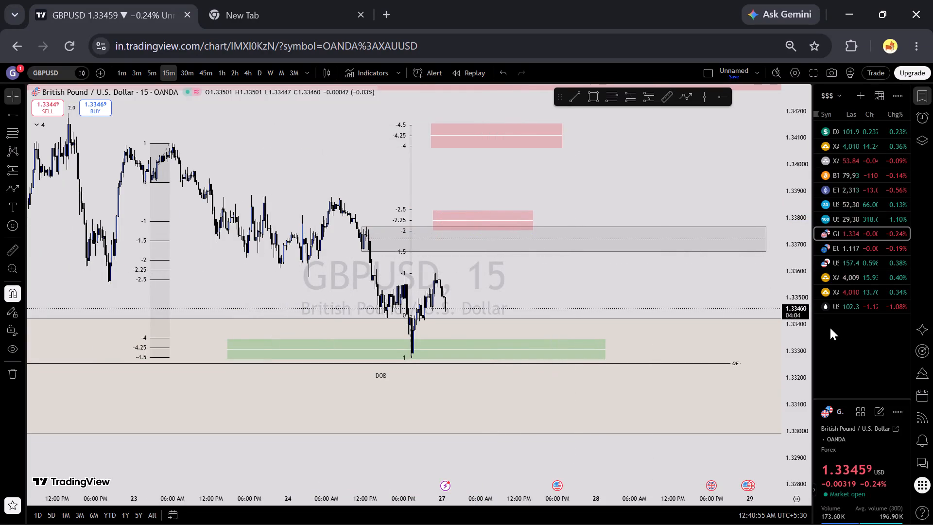
Examine the GBPUSD 15-minute chart from the mid-October swings through the marked zones to the blue projected path.
scroll(800, 310, down, 1)
scroll(534, 278, up, 2)
drag(592, 287, 215, 289)
scroll(275, 296, down, 5)
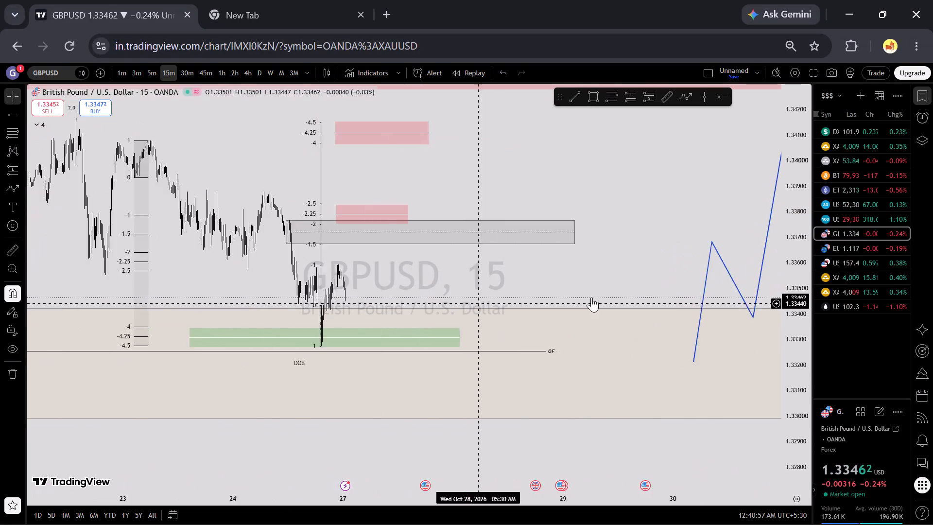
scroll(591, 297, down, 3)
drag(644, 280, 519, 309)
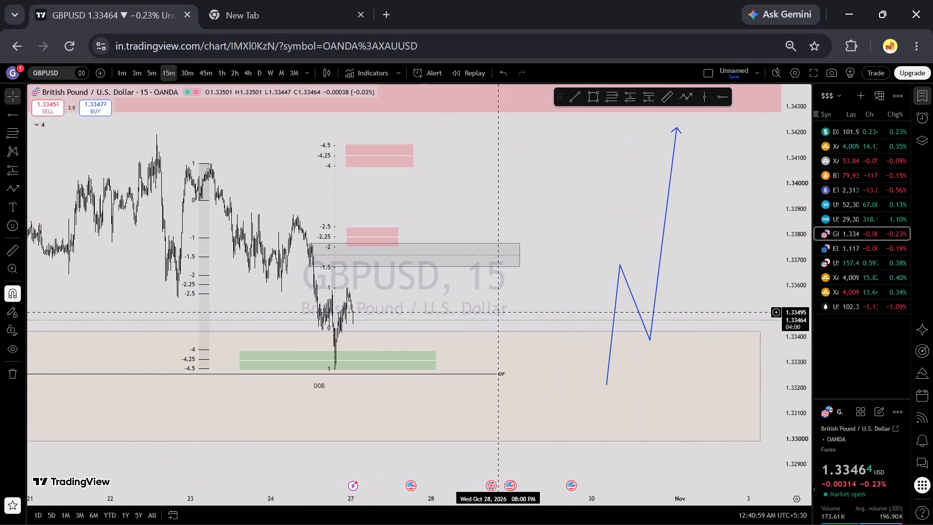
drag(519, 309, 687, 305)
scroll(477, 289, up, 7)
drag(435, 301, 579, 301)
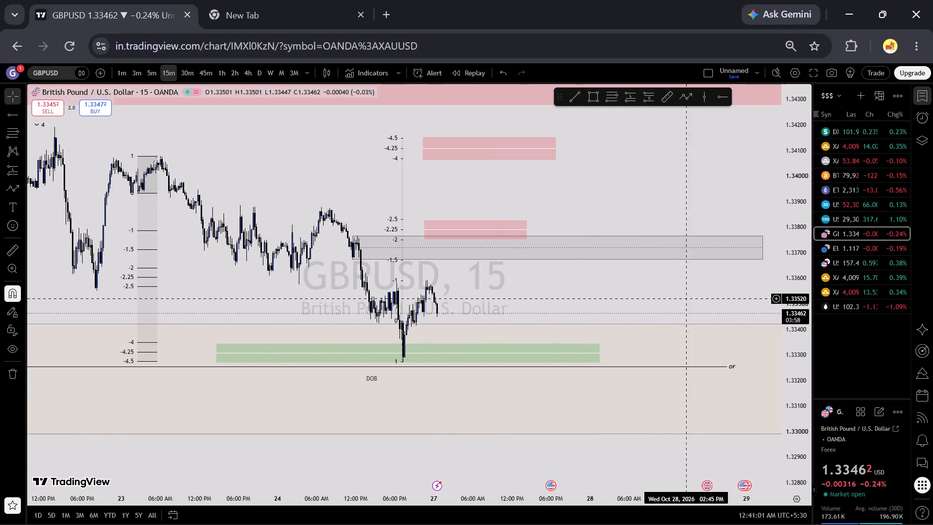
drag(708, 300, 691, 320)
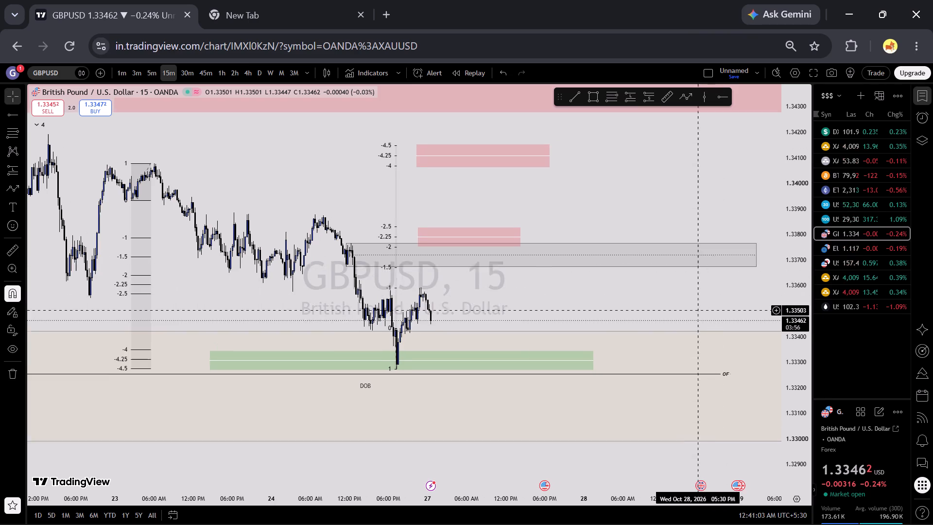
drag(691, 320, 689, 324)
scroll(827, 366, up, 8)
scroll(621, 327, up, 2)
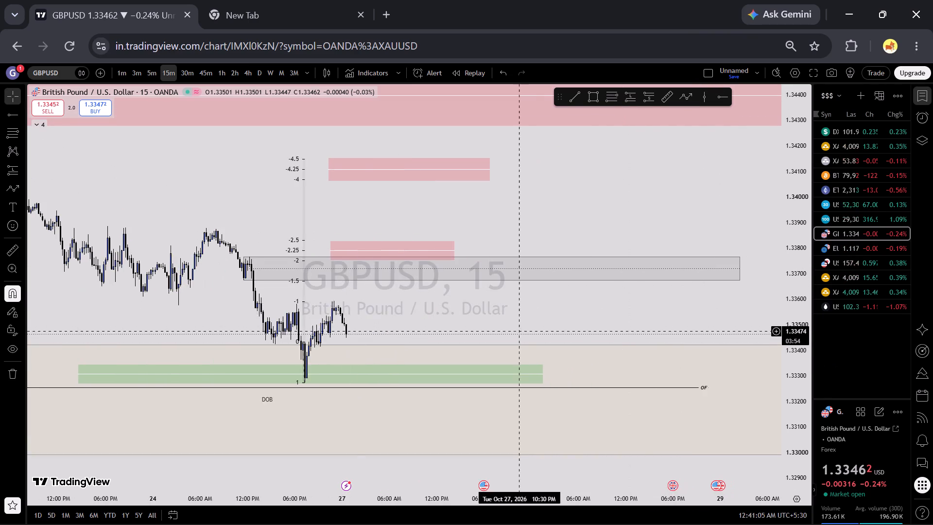
drag(520, 331, 630, 269)
scroll(710, 297, down, 16)
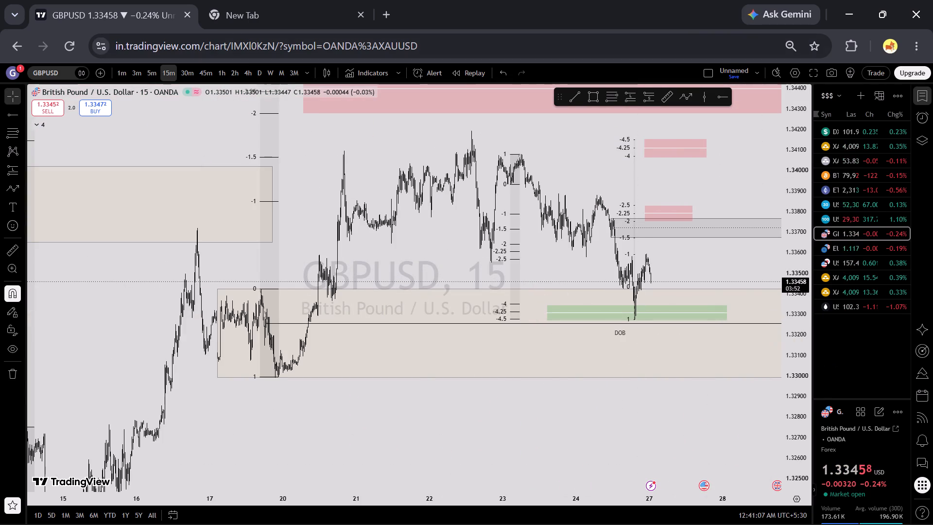
On the daily timeframe, delete the blue projected path whose arrow ends just under the large pink zone near 1.342.
click(262, 76)
scroll(519, 325, up, 12)
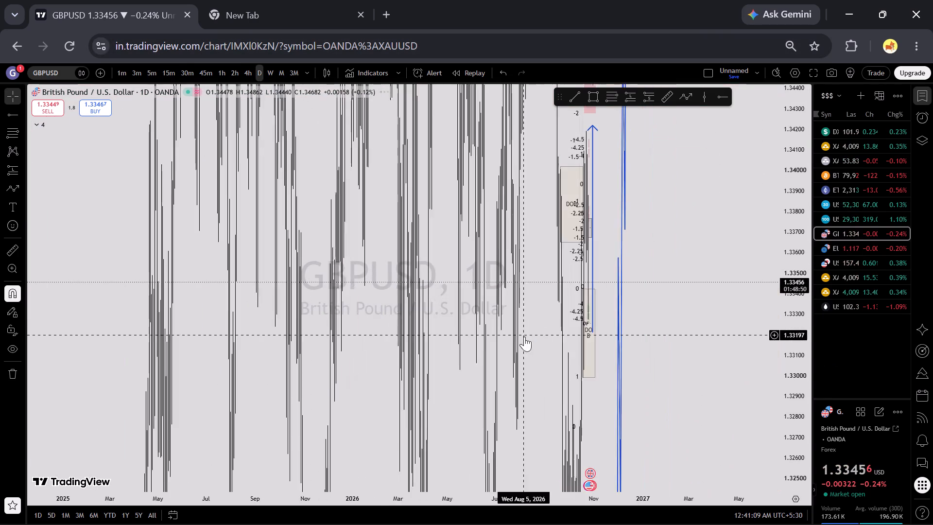
scroll(640, 317, up, 12)
drag(407, 336, 829, 294)
scroll(559, 382, up, 6)
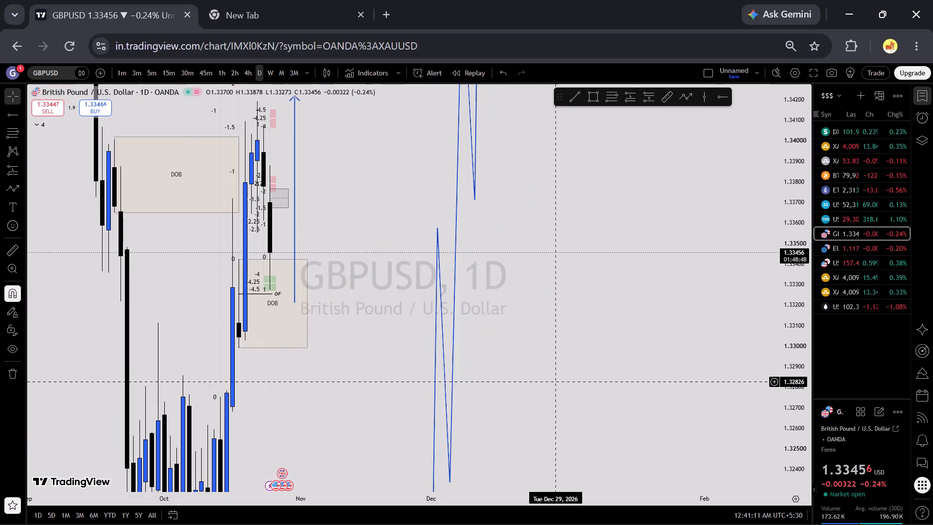
drag(378, 393, 621, 363)
scroll(593, 383, up, 4)
scroll(780, 378, down, 6)
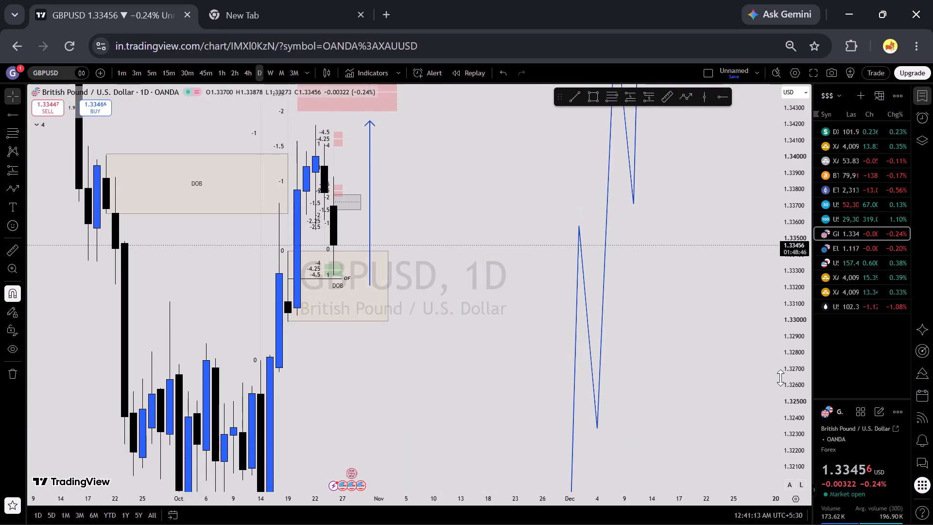
scroll(780, 378, down, 11)
click(535, 253)
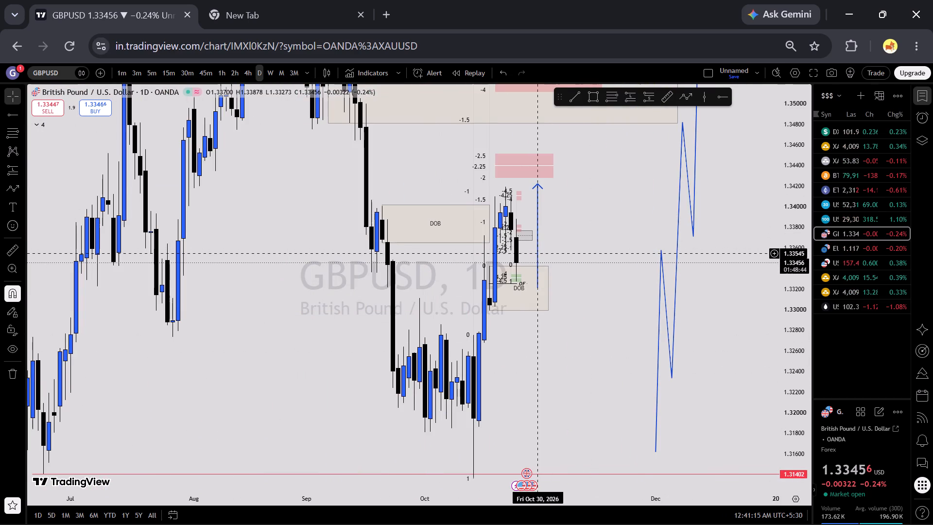
click(537, 252)
click(721, 135)
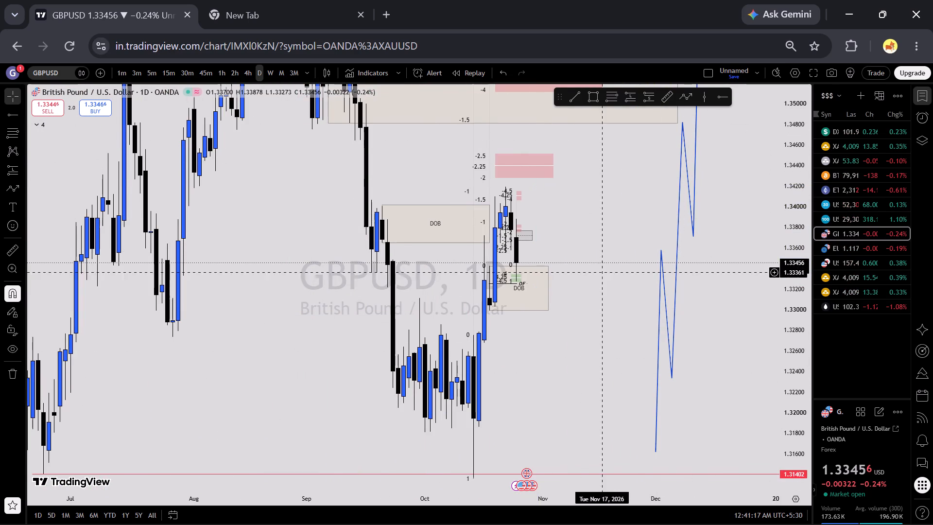
Examine the GBPUSD daily candles around the DOB zones and the large pink zone.
scroll(620, 245, up, 7)
drag(466, 235, 736, 210)
scroll(719, 233, up, 5)
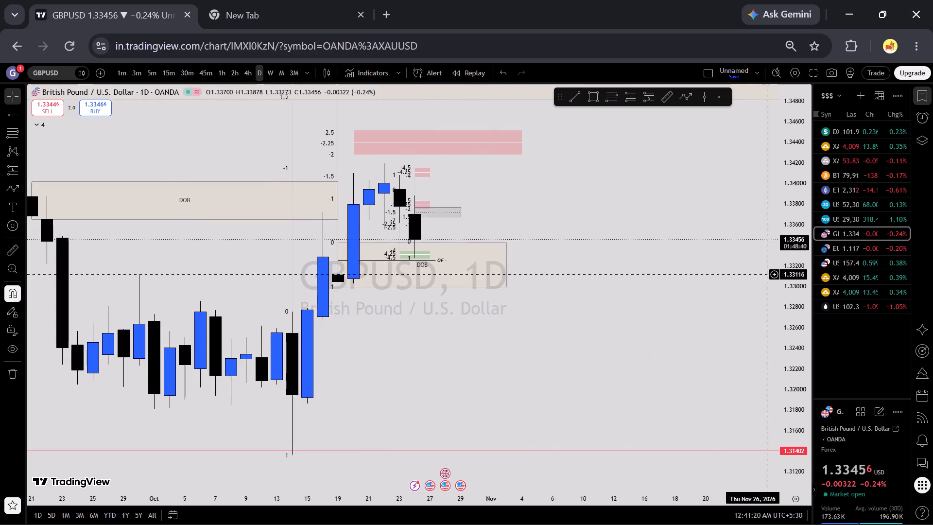
scroll(792, 276, up, 2)
scroll(540, 257, up, 3)
drag(486, 291, 658, 293)
scroll(666, 297, down, 4)
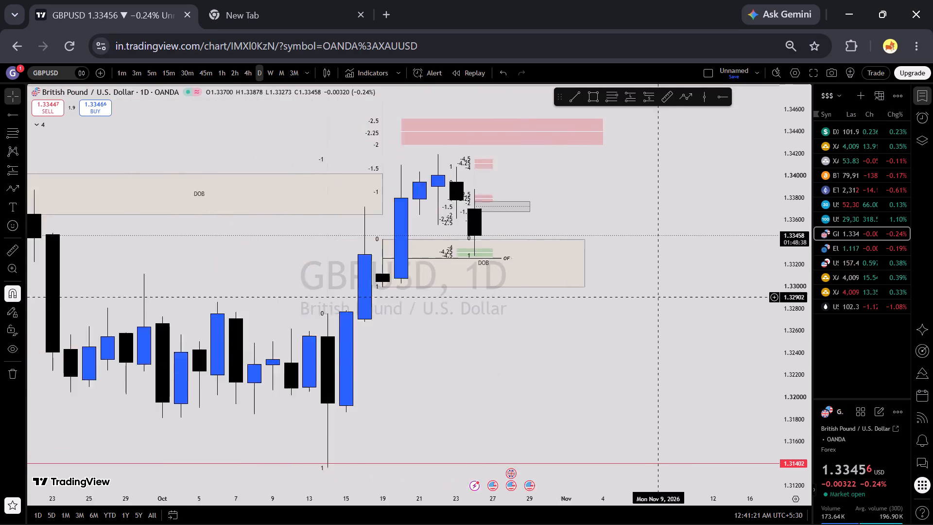
scroll(676, 300, down, 1)
scroll(794, 319, down, 11)
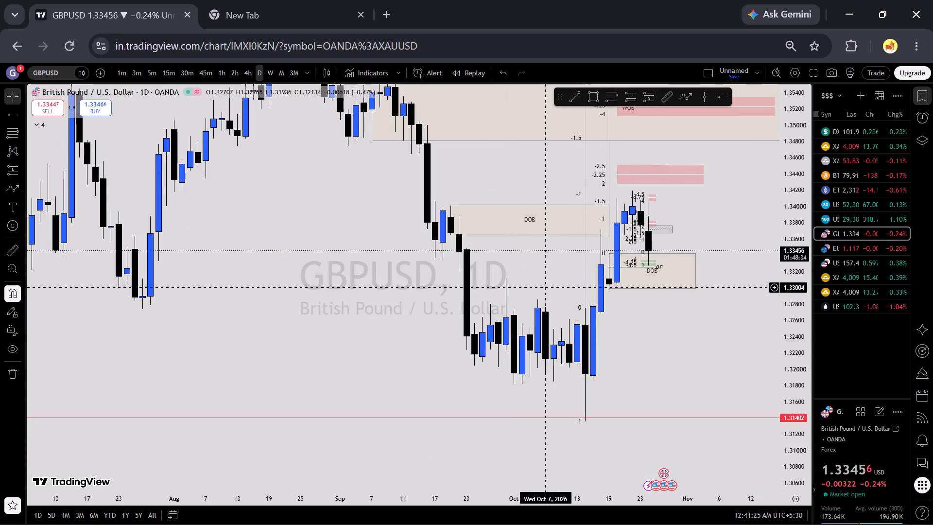
Examine GBPUSD price action around the grey, green and DOB zones on the 1-hour timeframe.
click(235, 71)
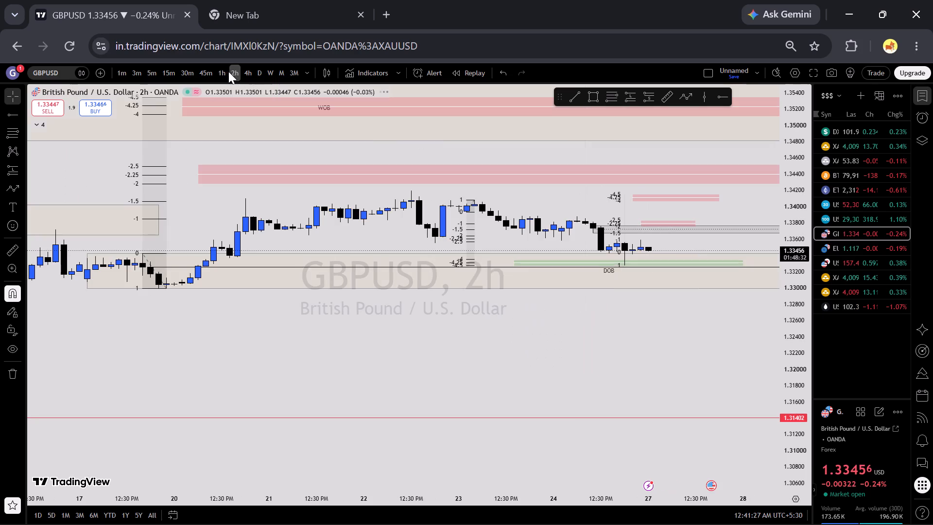
click(225, 71)
scroll(437, 327, down, 6)
scroll(790, 363, up, 5)
scroll(734, 379, up, 3)
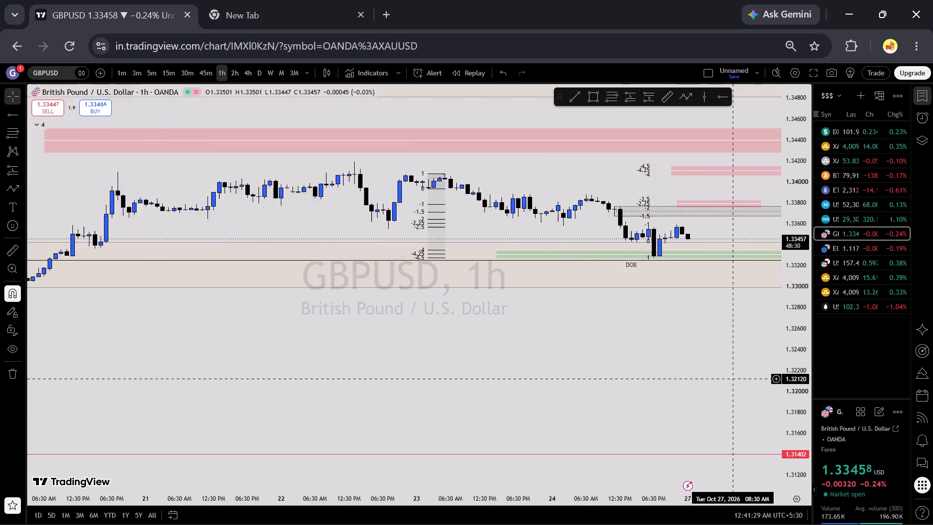
scroll(734, 379, up, 2)
drag(661, 395, 592, 406)
scroll(797, 367, up, 6)
drag(689, 359, 638, 412)
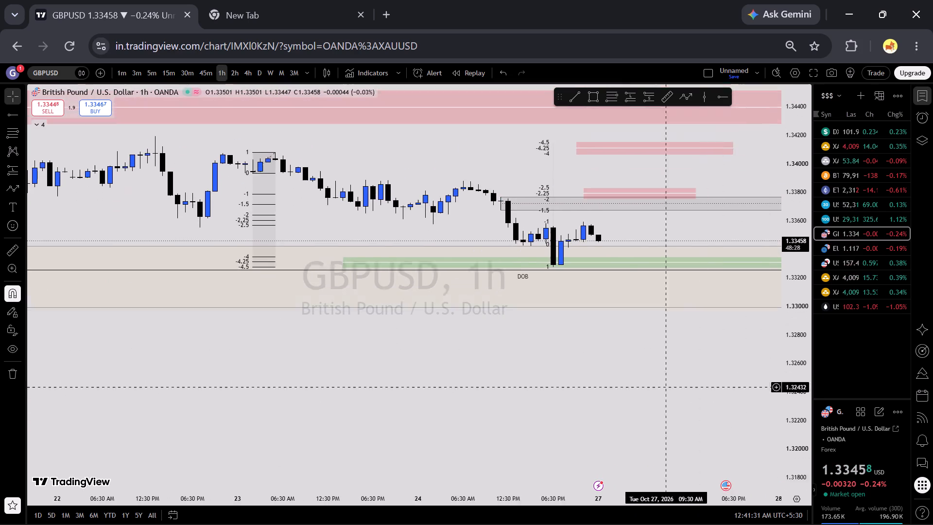
drag(638, 412, 620, 425)
scroll(752, 402, up, 3)
scroll(713, 418, down, 5)
scroll(786, 393, up, 6)
drag(730, 425, 681, 449)
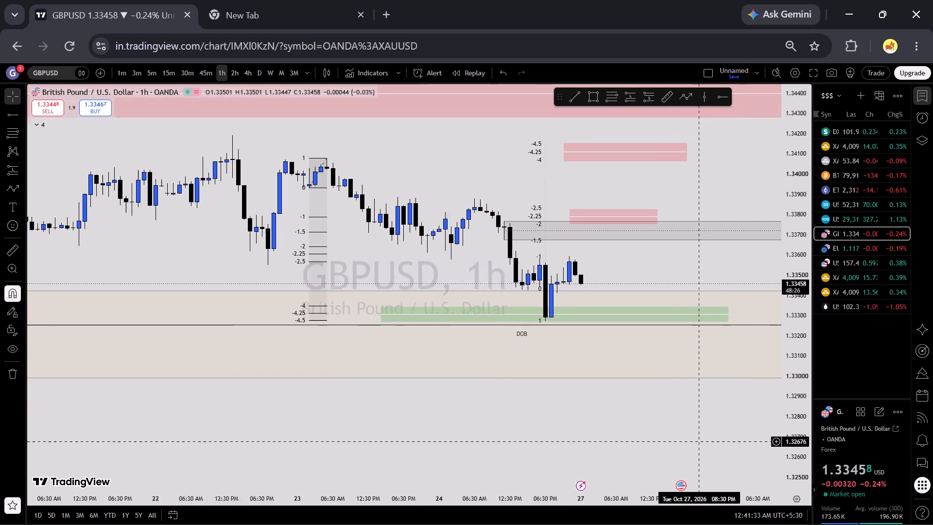
Examine recent GBPUSD price action around the grey, green and pink zones on the 45-minute and 30-minute timeframes.
drag(681, 449, 672, 453)
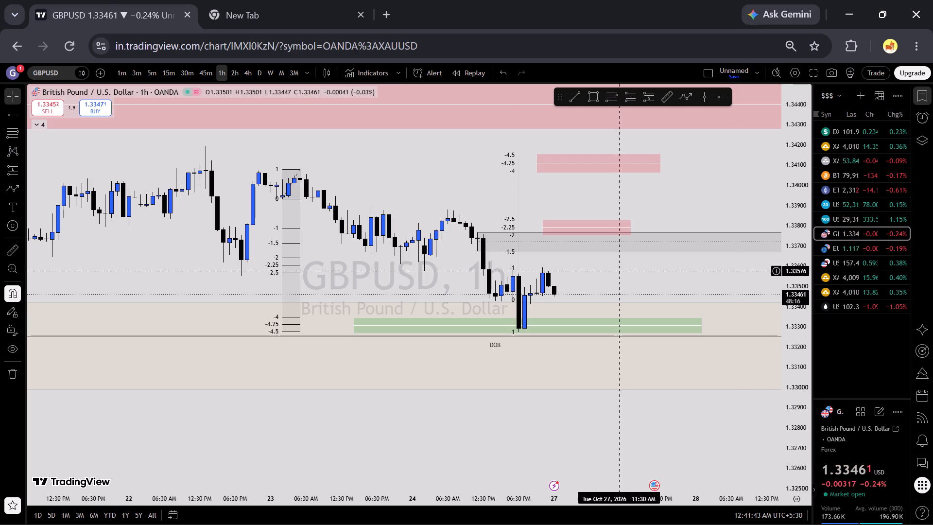
click(208, 68)
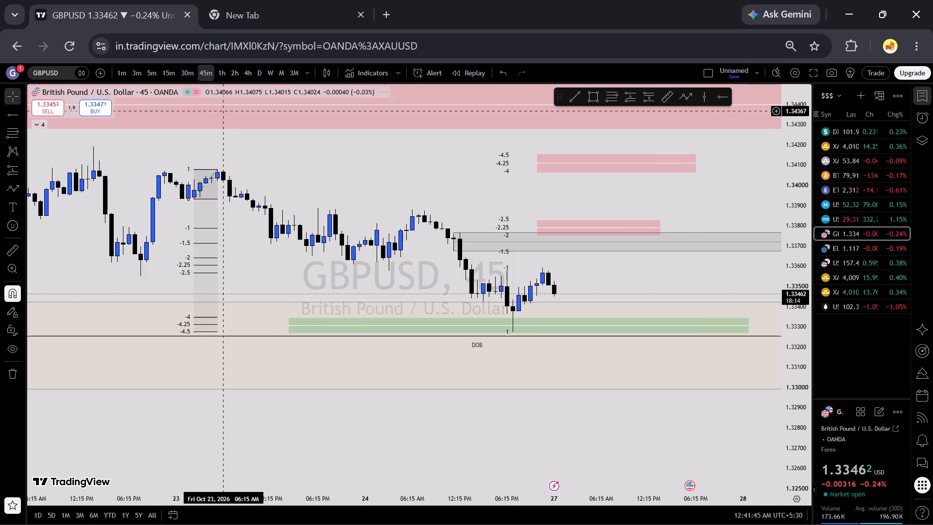
click(196, 56)
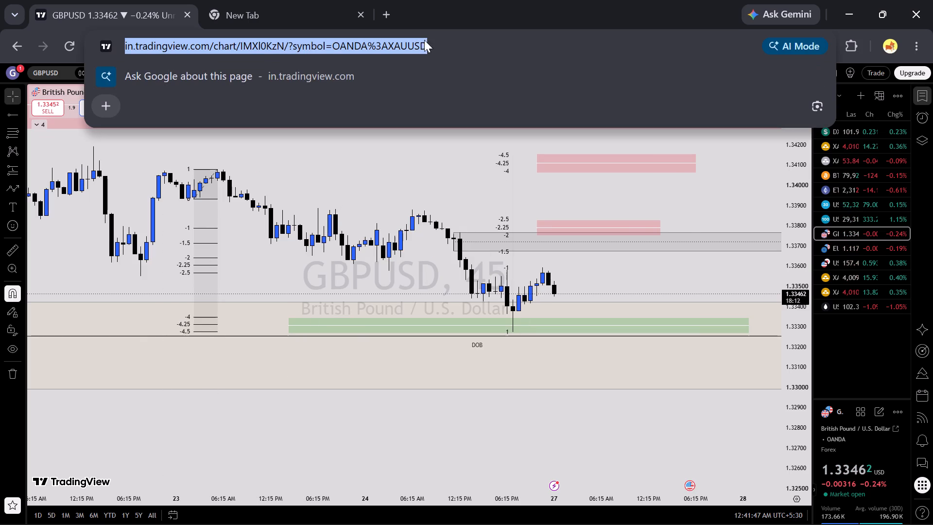
click(432, 39)
click(477, 49)
click(400, 410)
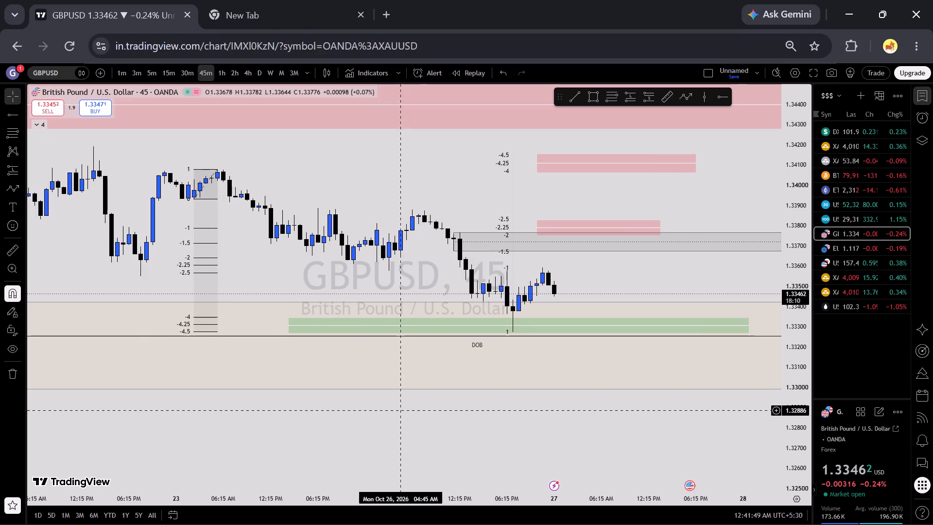
click(187, 71)
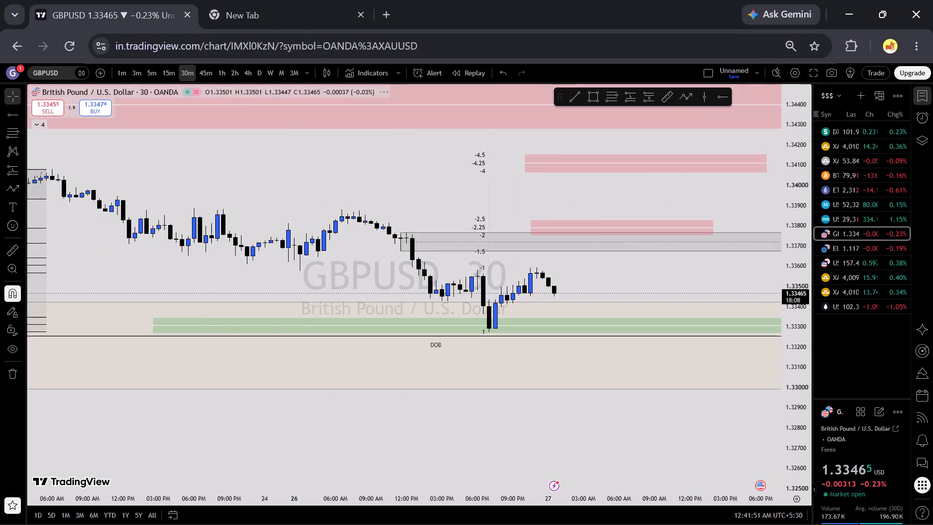
scroll(536, 277, down, 3)
drag(667, 267, 461, 297)
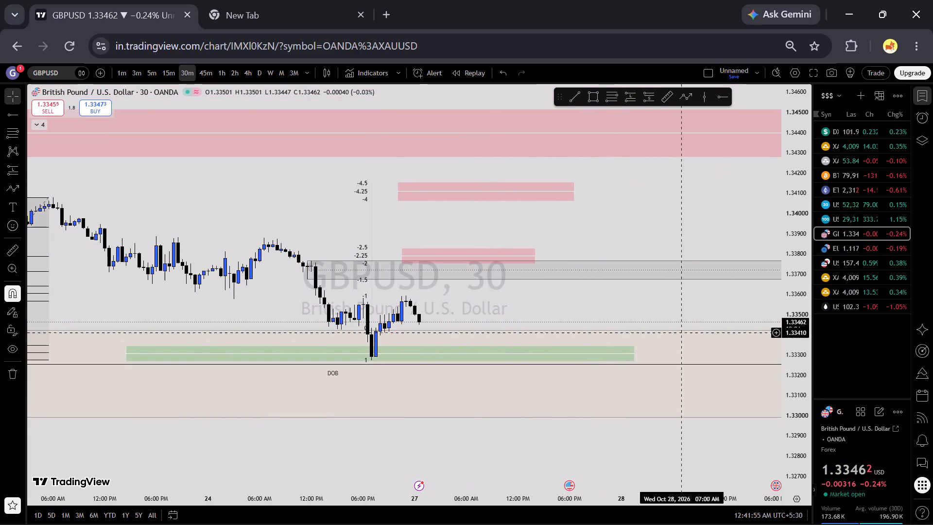
scroll(829, 377, up, 2)
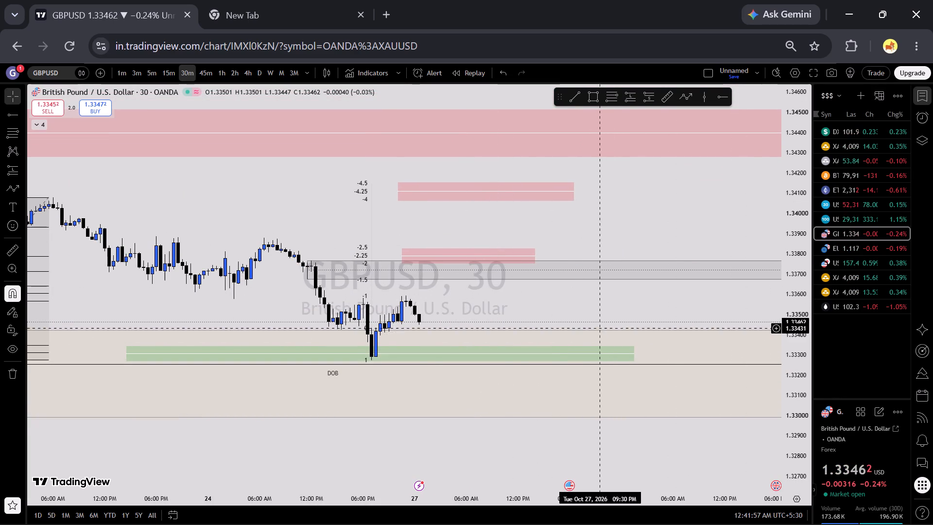
drag(588, 327, 480, 333)
Draw a projected path from about 1.3355 up to 1.3380, down to 1.3358 and up to the upper small pink zone near 1.3407.
click(676, 97)
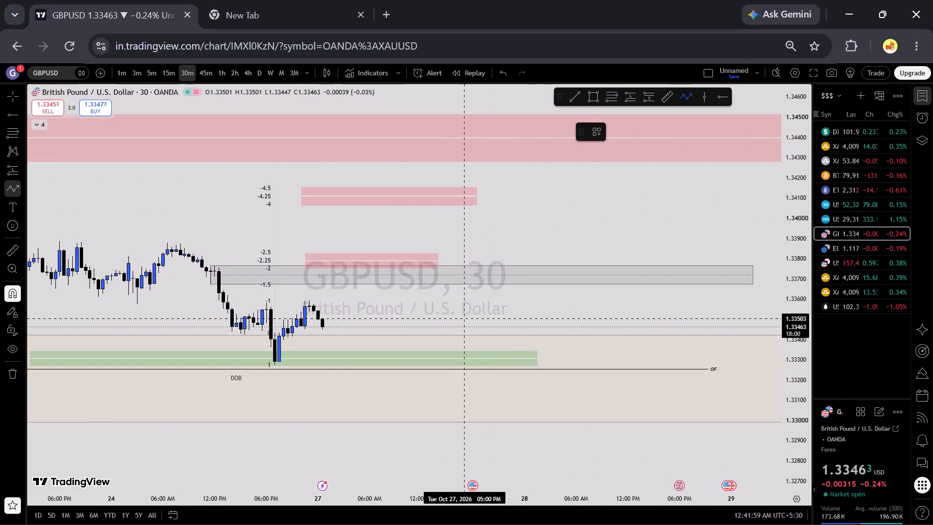
click(450, 307)
click(459, 258)
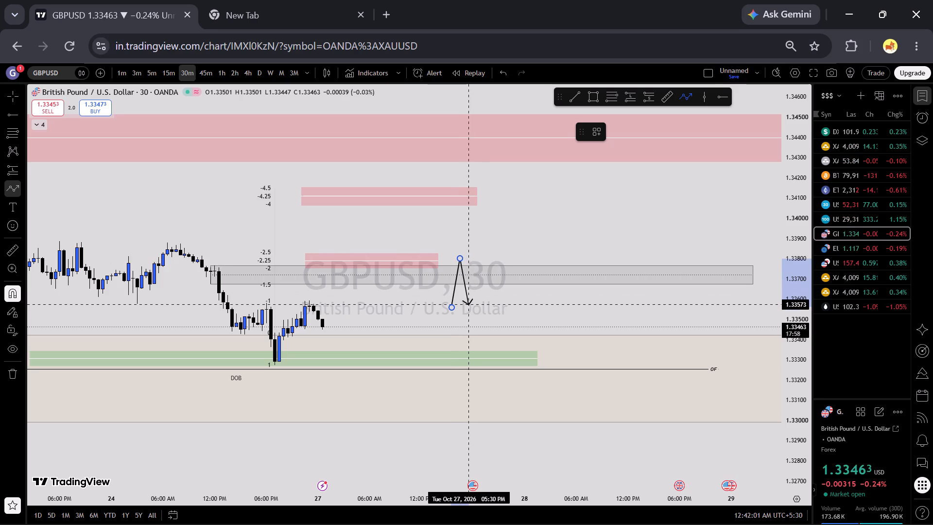
click(470, 304)
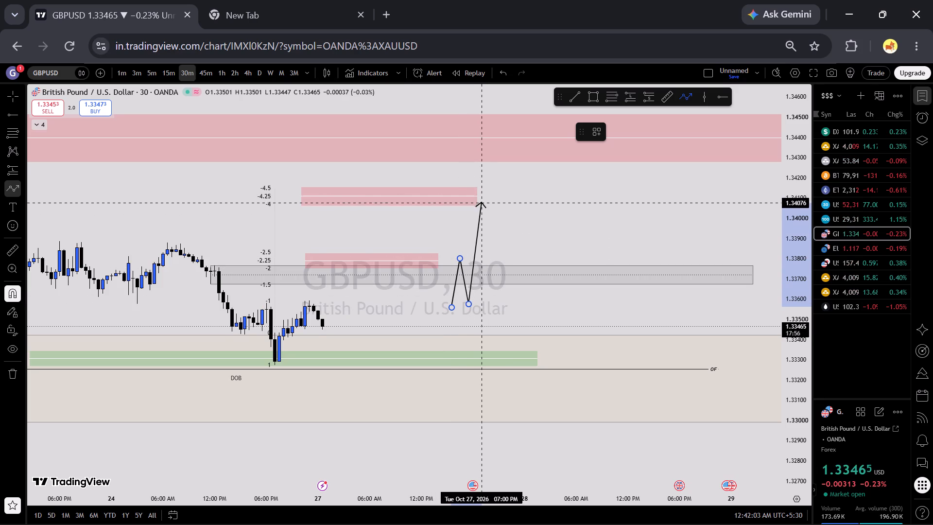
click(481, 204)
right_click(481, 205)
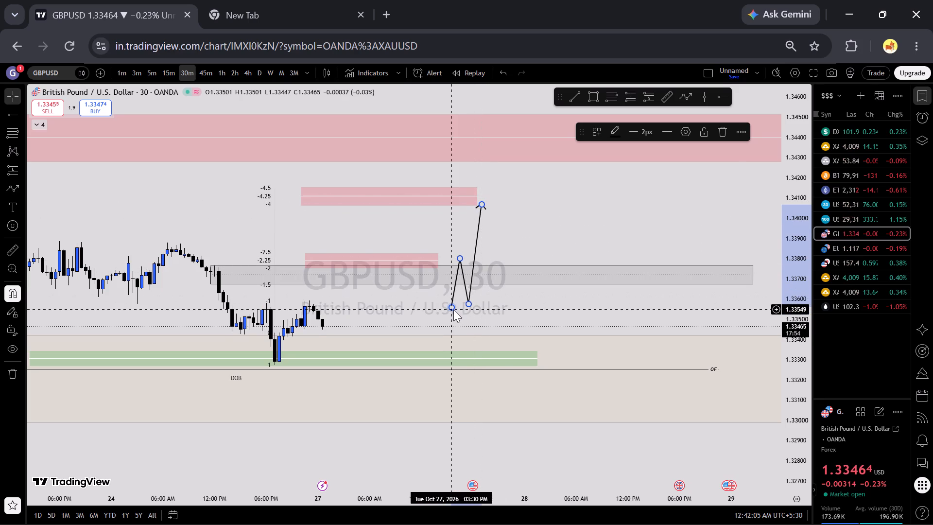
Lower the projected path's start point to about 1.3340 and shift its first peak slightly earlier, near 1.3379.
drag(449, 307, 450, 337)
click(481, 321)
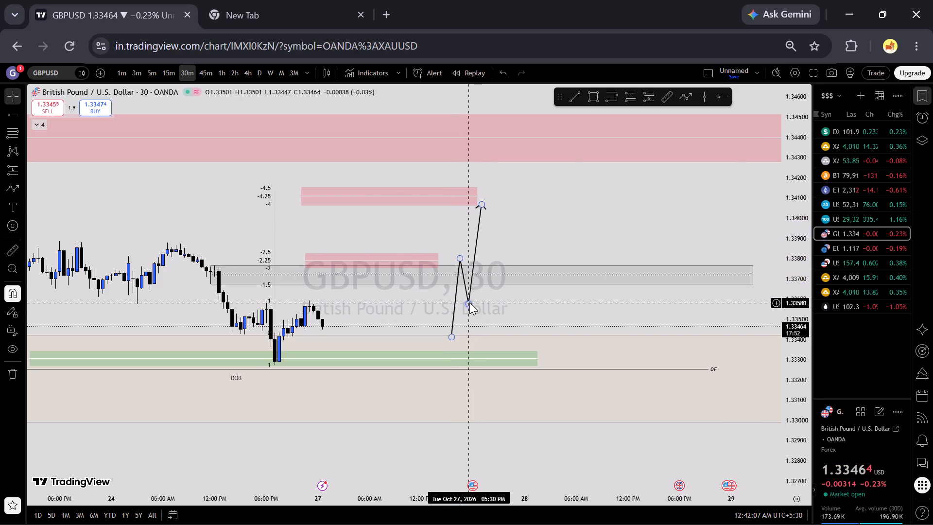
click(458, 259)
click(507, 305)
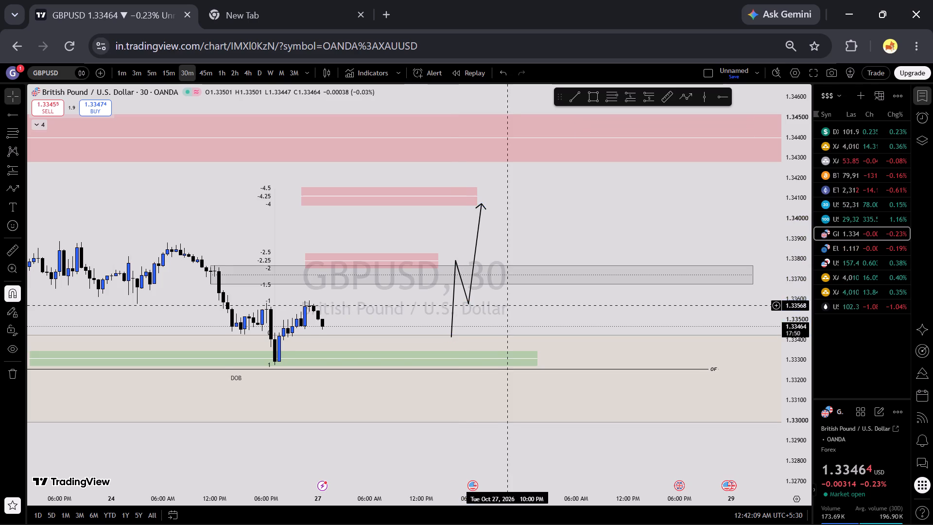
scroll(513, 299, down, 4)
drag(648, 314, 753, 316)
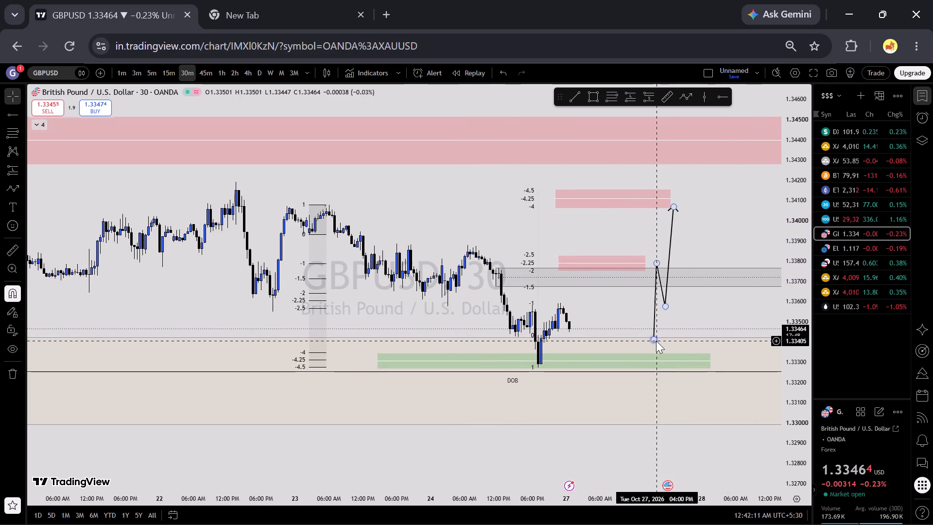
drag(656, 341, 651, 342)
click(693, 325)
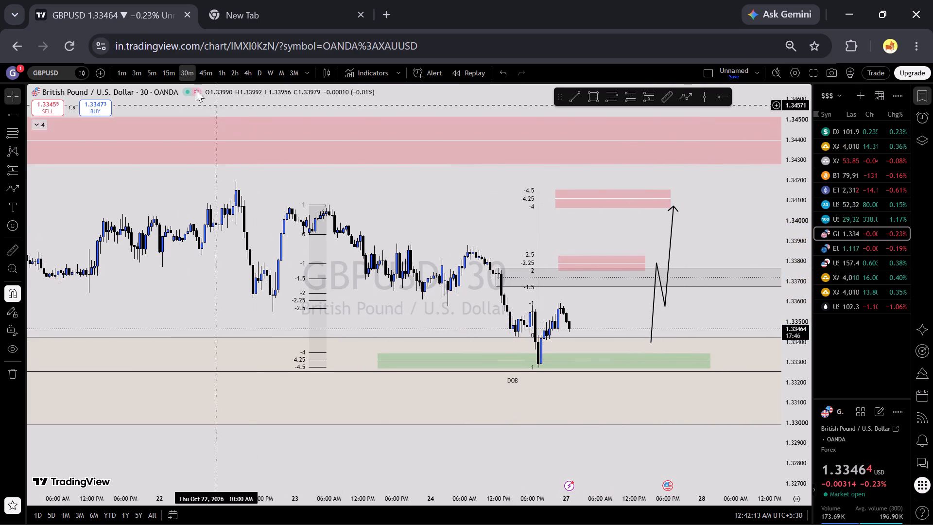
Examine the GBPUSD 15-minute candles between the green zone, the grey zone and the black projected path.
click(165, 72)
scroll(528, 329, down, 7)
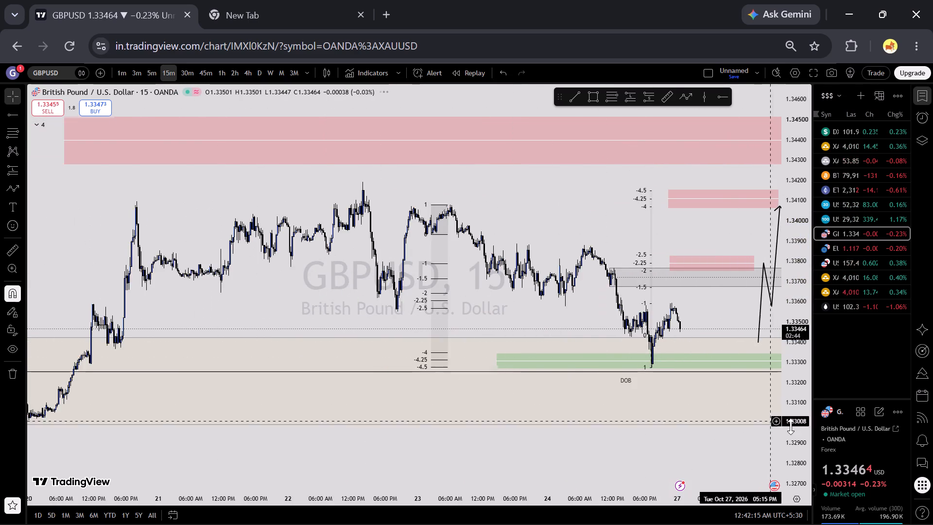
scroll(791, 426, up, 6)
scroll(676, 384, up, 9)
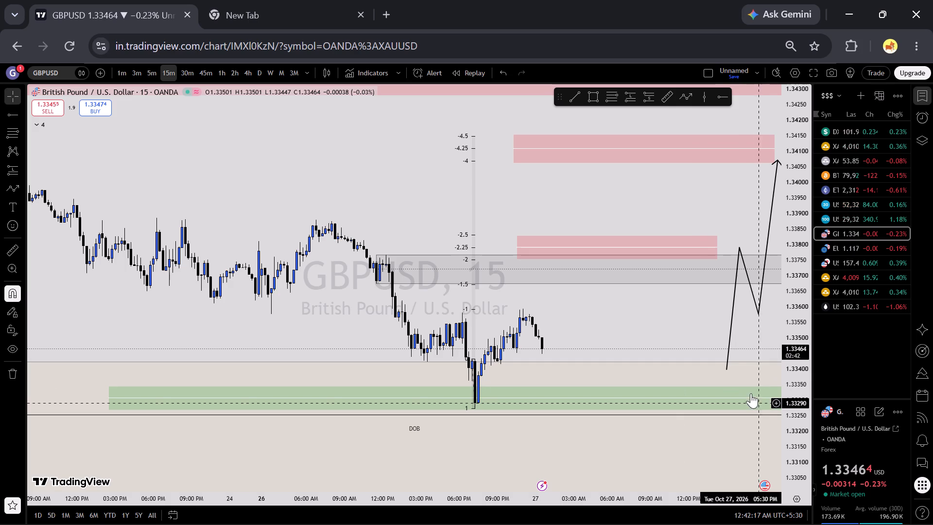
scroll(792, 412, up, 4)
scroll(583, 361, up, 2)
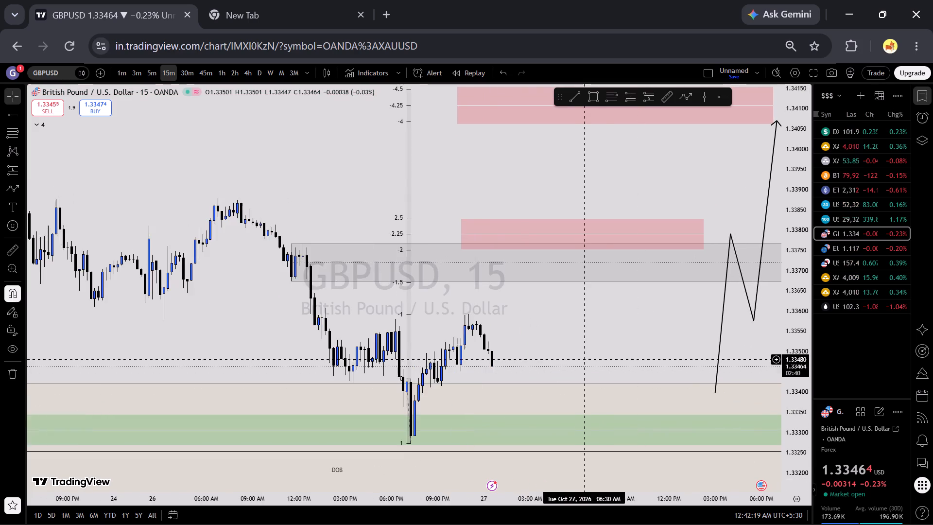
drag(525, 365, 619, 334)
click(655, 337)
scroll(630, 339, up, 3)
double_click(650, 316)
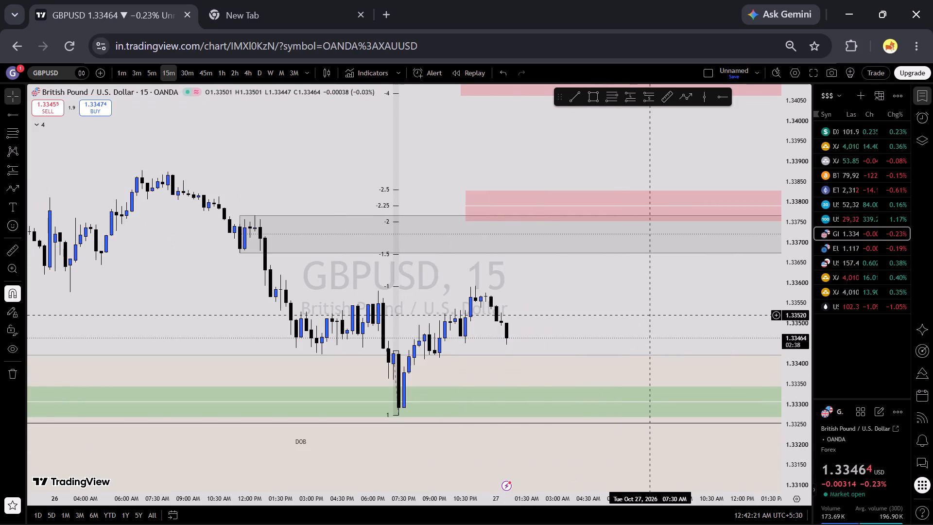
scroll(683, 323, down, 2)
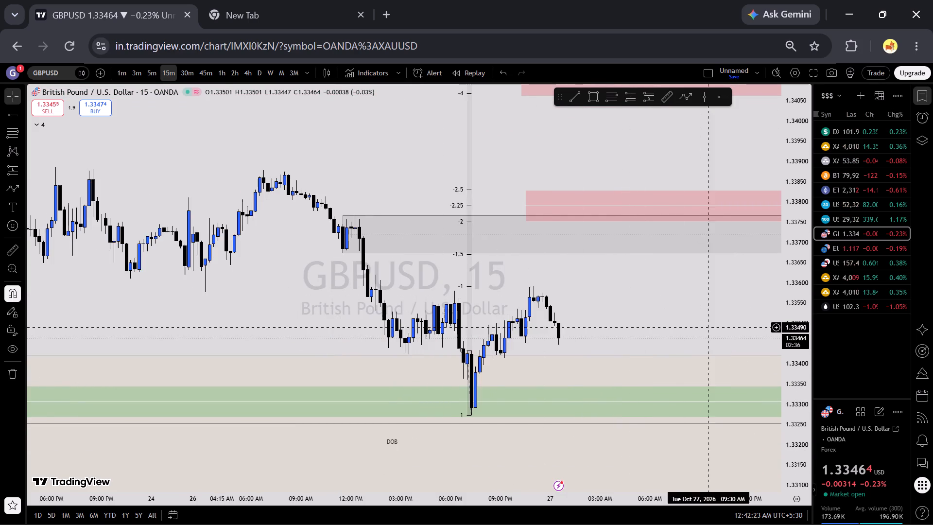
drag(730, 328, 522, 301)
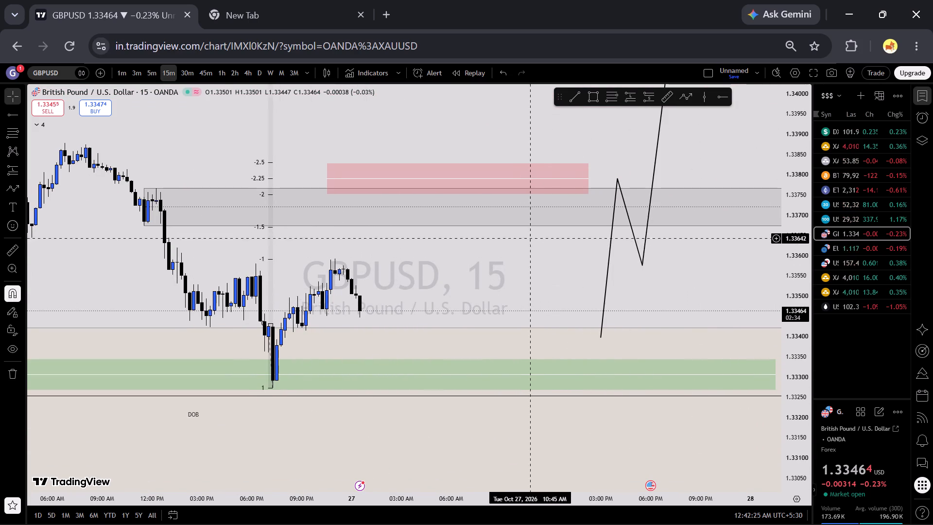
Draw a Fib Retracement with the PD template from about 1.3367 at the grey zone's lower edge down to about 1.3359.
click(601, 95)
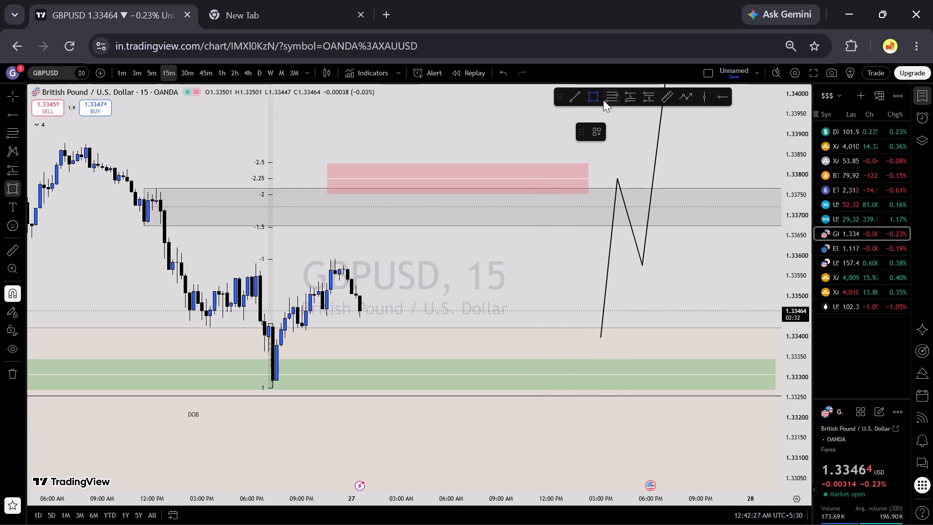
click(608, 101)
click(603, 131)
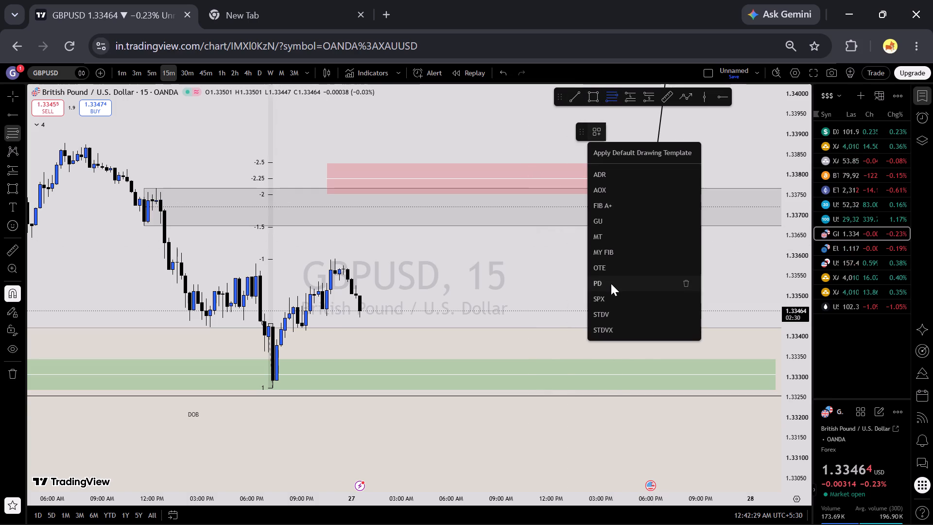
click(610, 287)
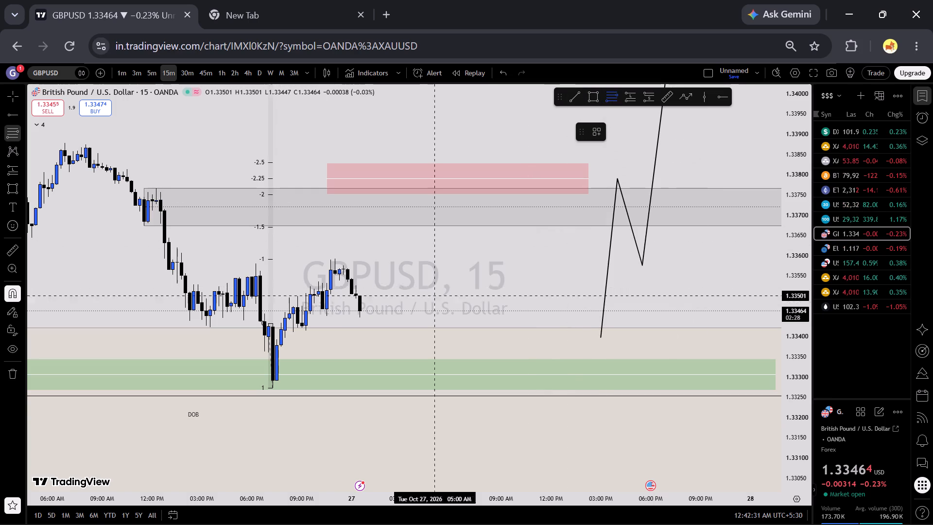
click(270, 227)
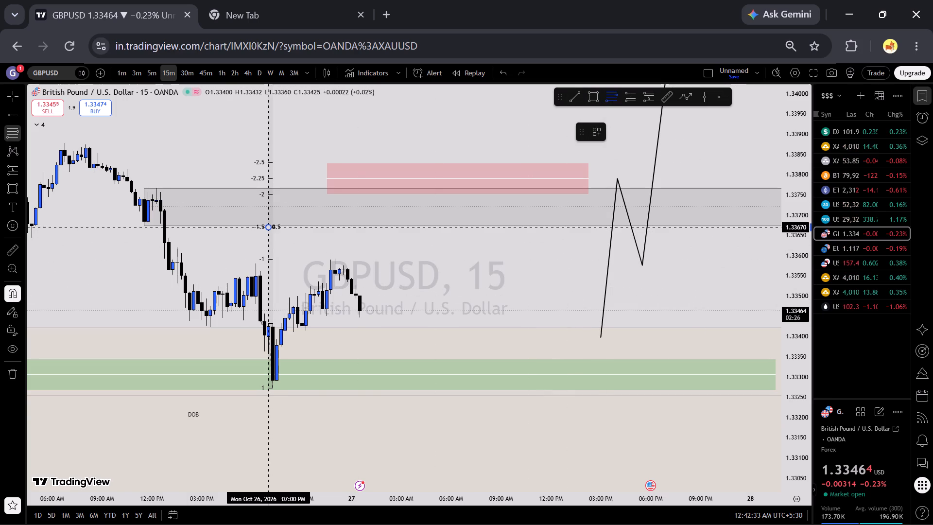
click(394, 259)
click(415, 262)
Examine the GBPUSD 15-minute chart around the PD levels, marked zones and projected path, including the earlier mid-October swings.
scroll(474, 291, down, 3)
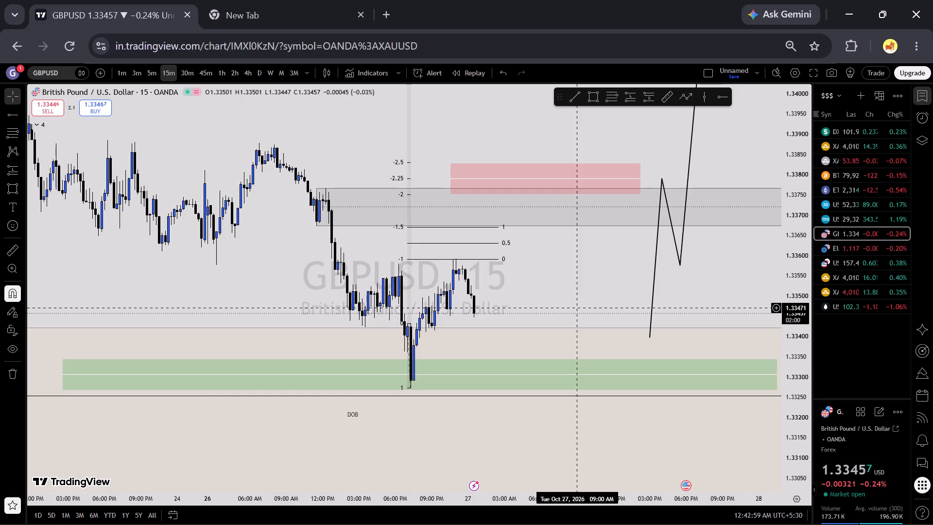
scroll(574, 317, up, 3)
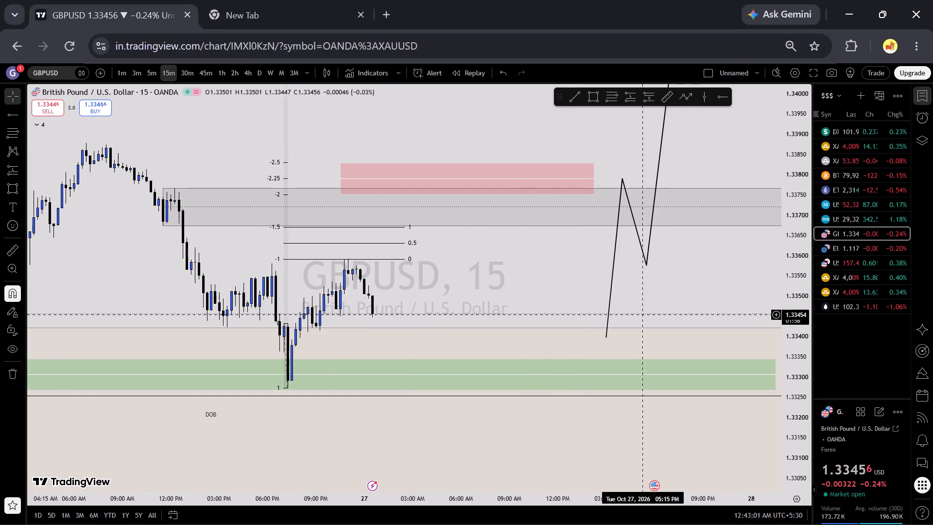
scroll(707, 345, down, 3)
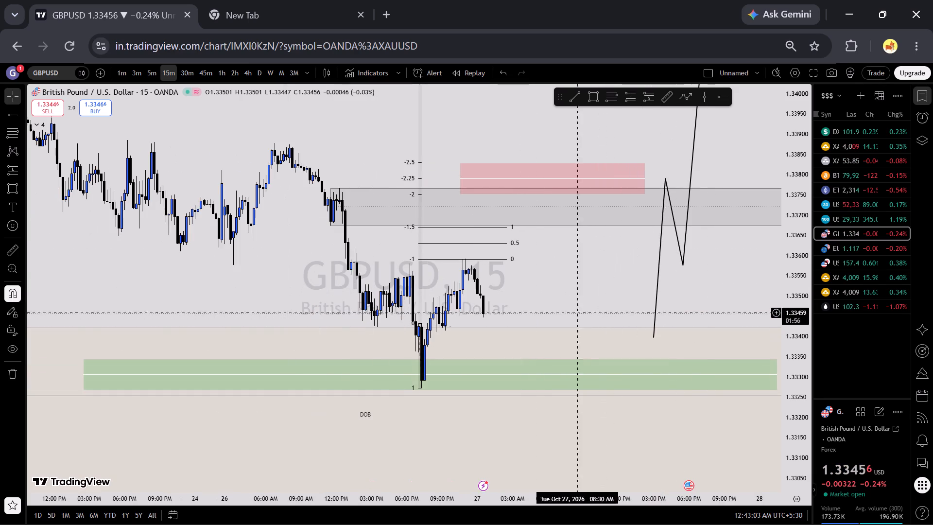
scroll(800, 290, down, 12)
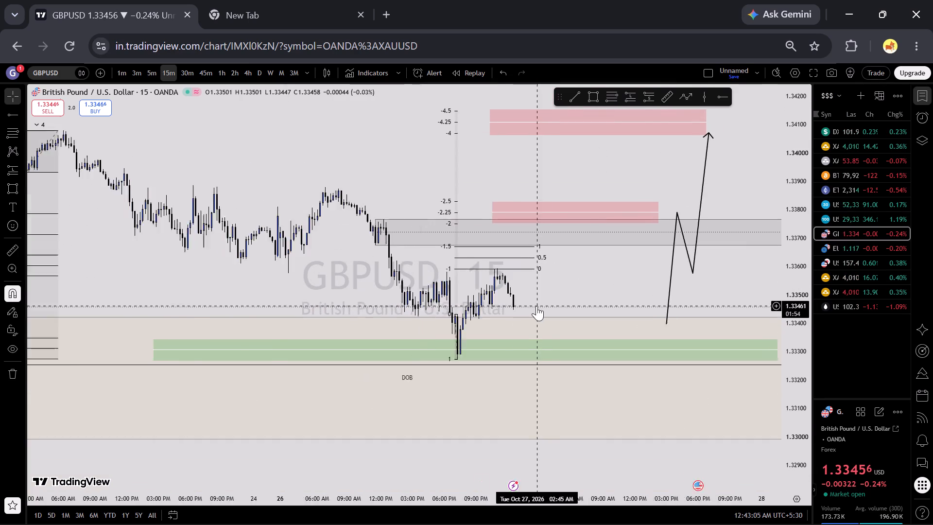
drag(620, 289, 563, 301)
scroll(608, 298, down, 13)
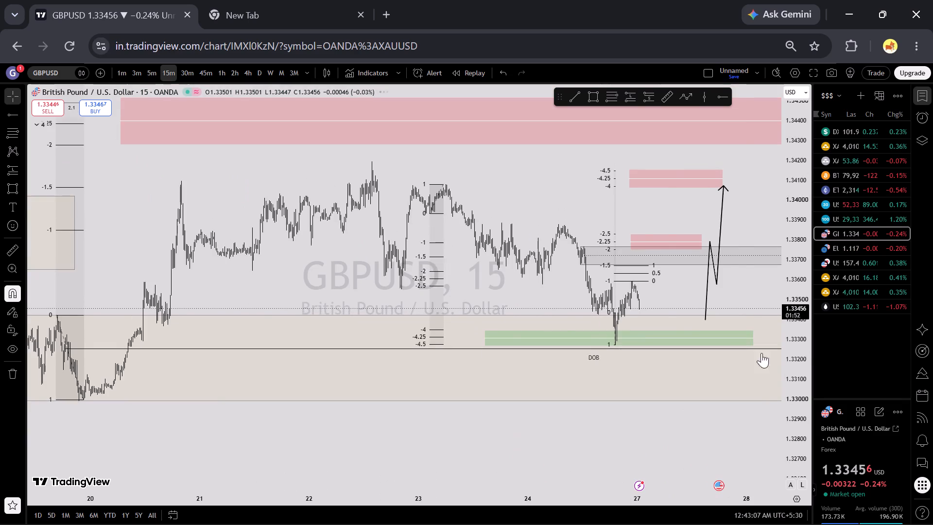
scroll(756, 355, down, 4)
drag(685, 438, 575, 437)
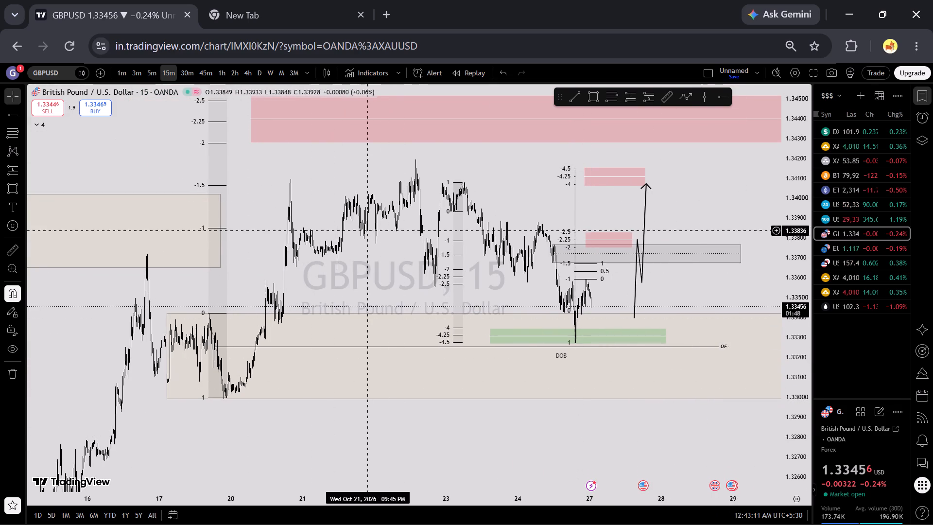
scroll(839, 232, down, 1)
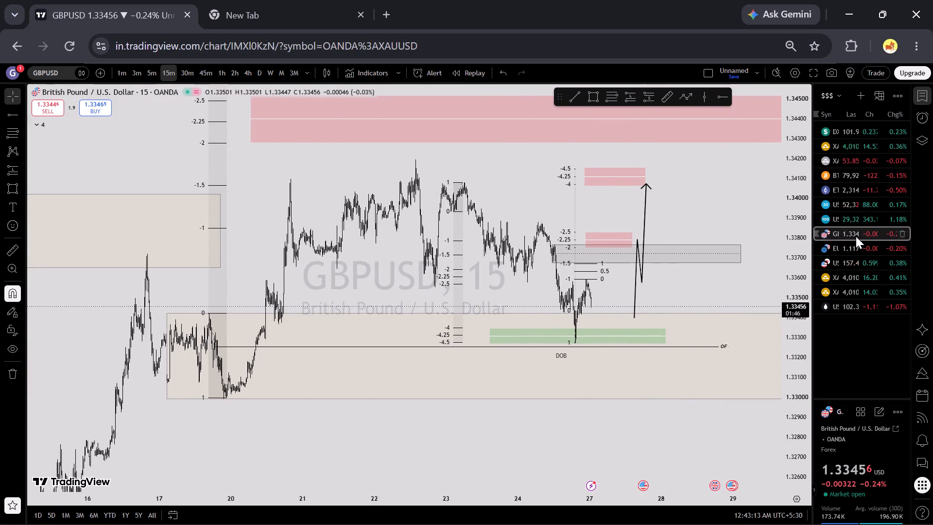
scroll(855, 240, up, 15)
scroll(698, 296, up, 4)
drag(614, 293, 629, 288)
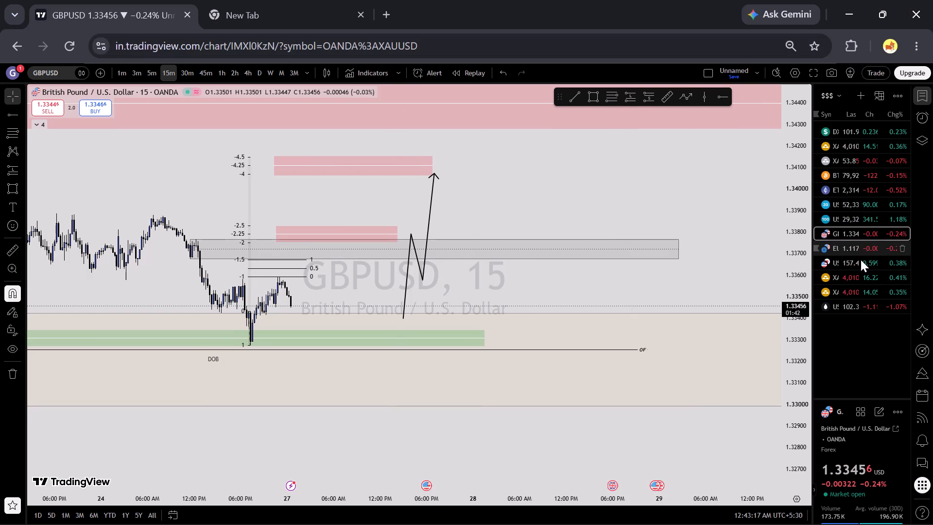
Examine the USDJPY 15-minute chart between the green zone, the upper DOB zone and the dashed projected curve.
click(860, 262)
scroll(787, 313, down, 16)
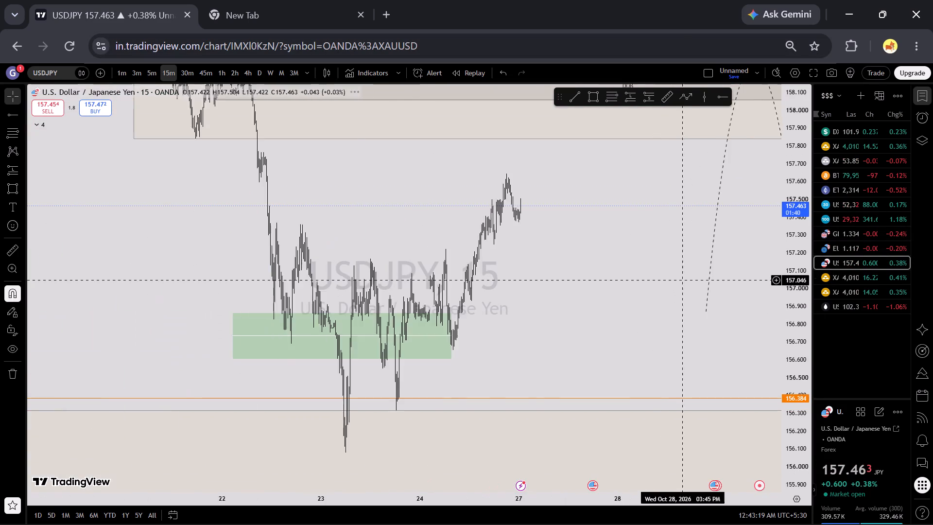
scroll(683, 280, down, 3)
scroll(788, 321, down, 11)
scroll(700, 304, down, 1)
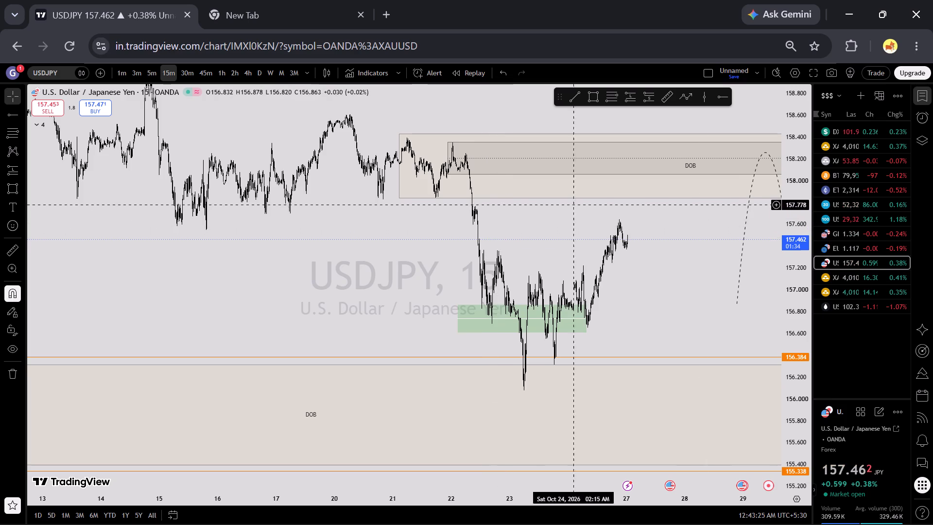
scroll(749, 311, up, 4)
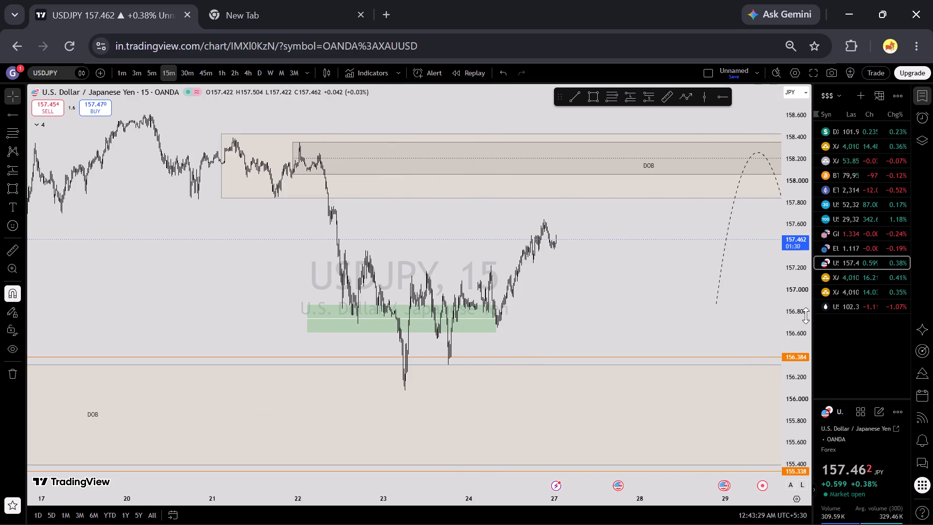
scroll(760, 308, down, 2)
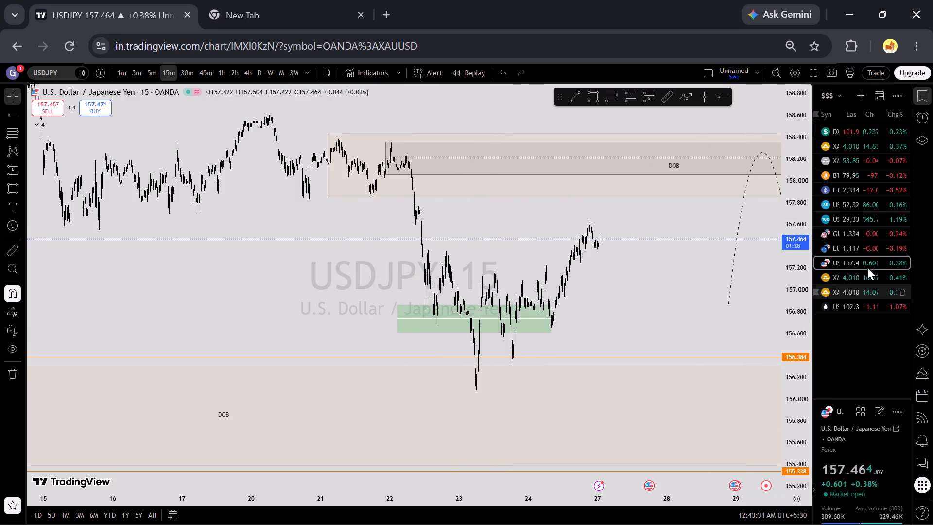
Review the 15-minute charts of USOIL, USDJPY, EURUSD, GBPUSD, US30 and US100 from the watchlist.
click(849, 309)
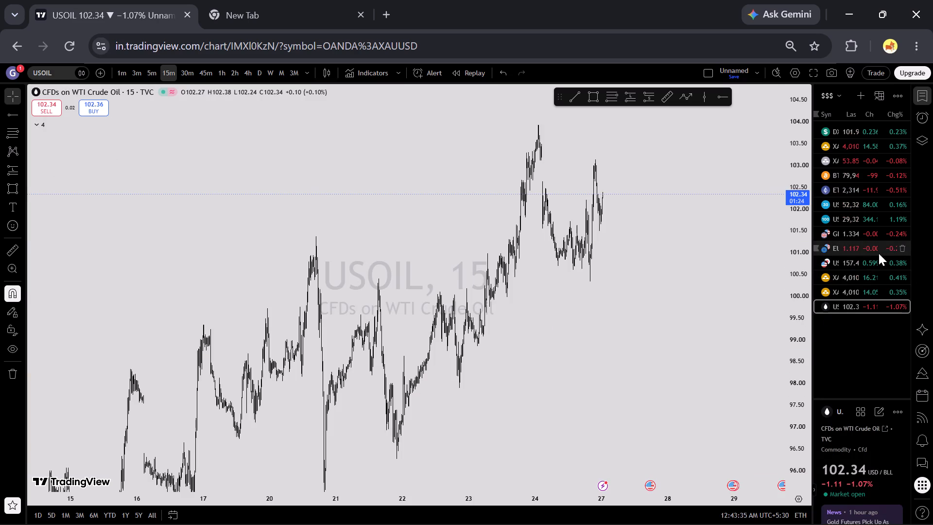
click(859, 263)
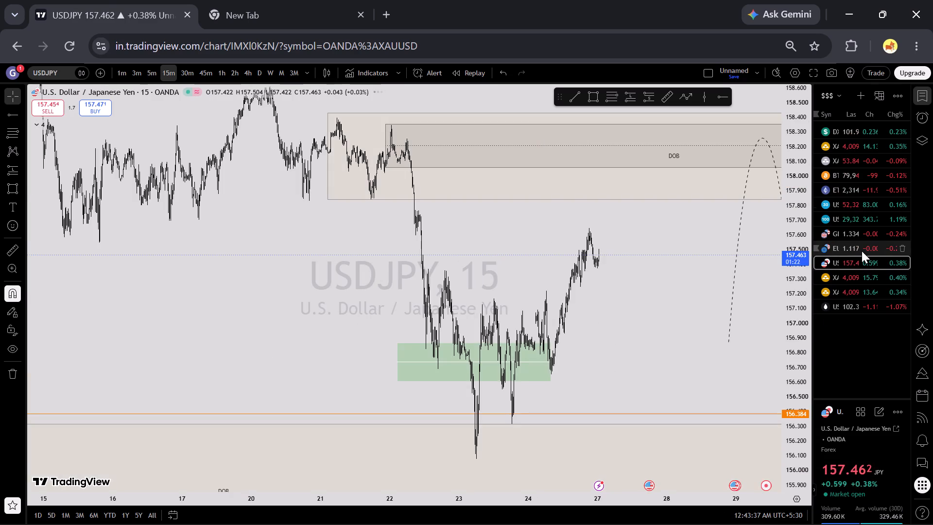
click(862, 251)
click(852, 228)
click(850, 242)
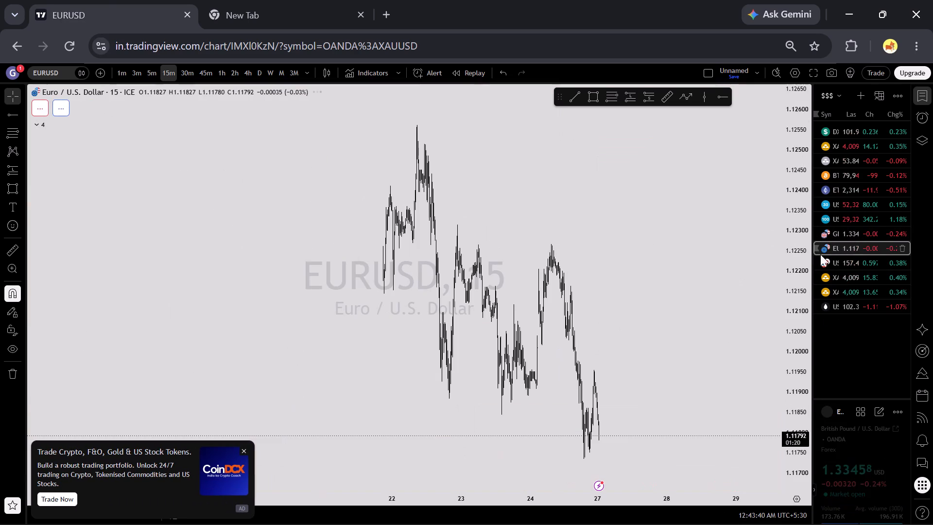
scroll(803, 264, up, 3)
click(858, 232)
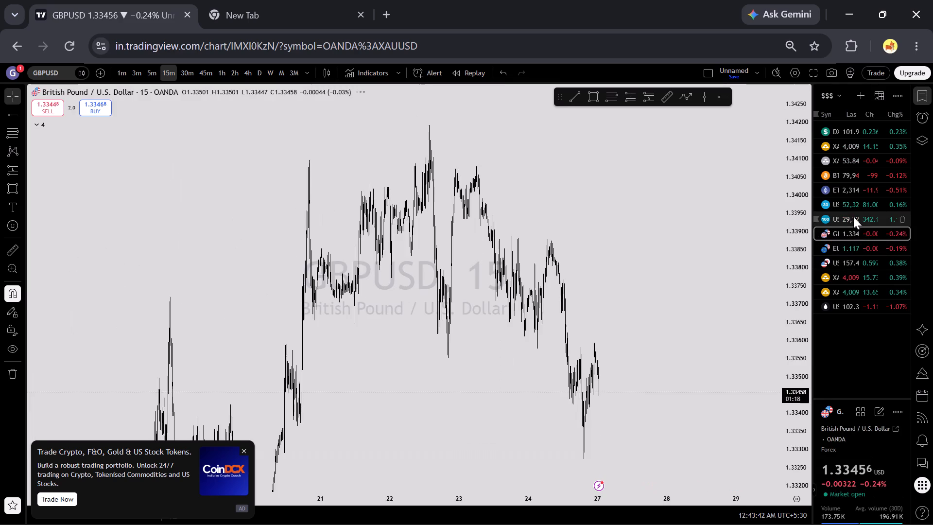
click(853, 217)
click(854, 206)
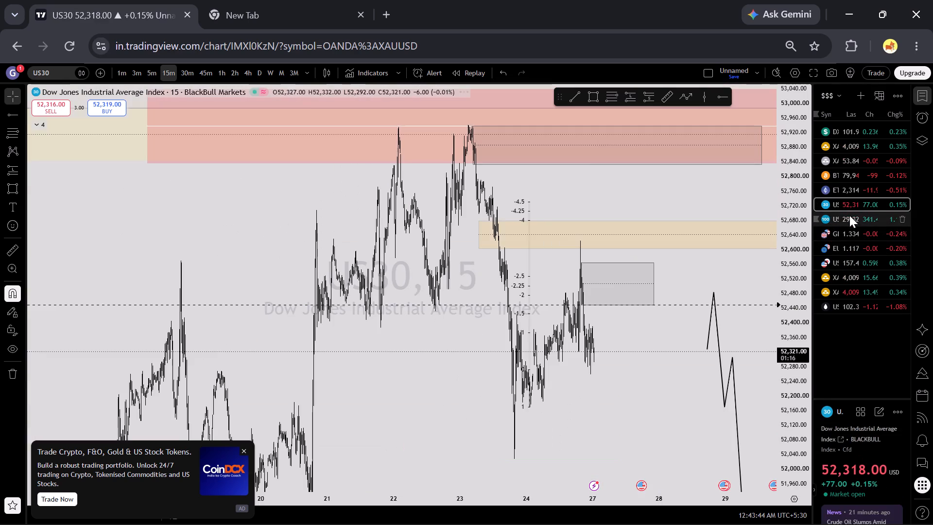
click(849, 215)
scroll(756, 334, up, 1)
scroll(762, 348, down, 1)
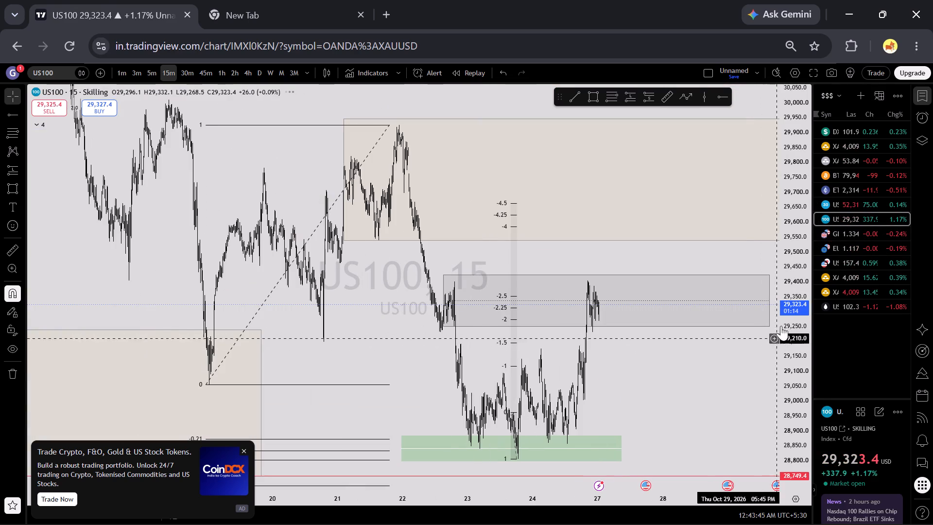
Reopen the US30 15-minute chart, dismiss the advertisement covering it, and examine price below the grey and orange zones.
click(860, 204)
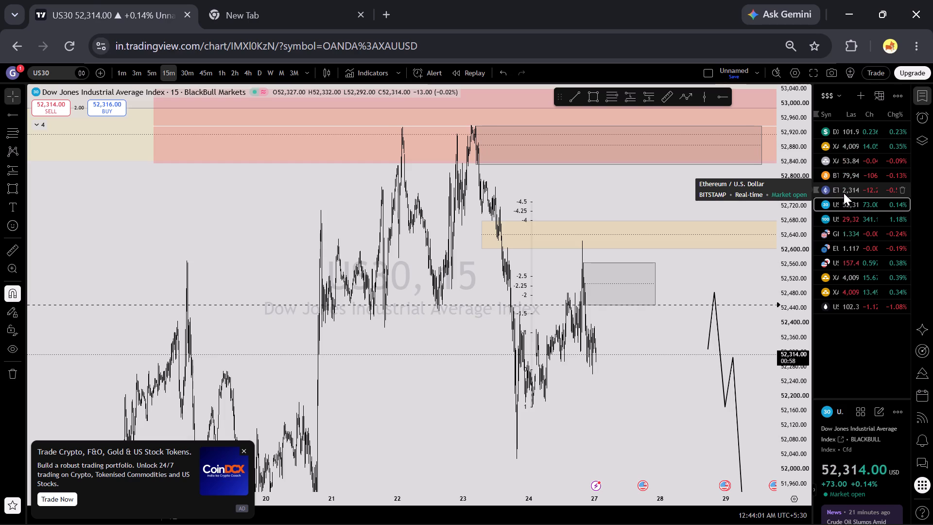
scroll(804, 217, up, 3)
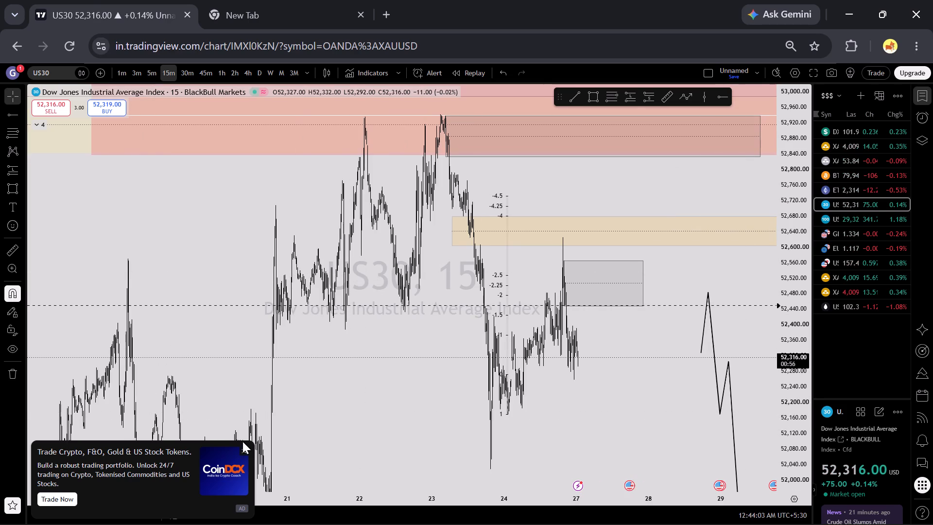
click(248, 448)
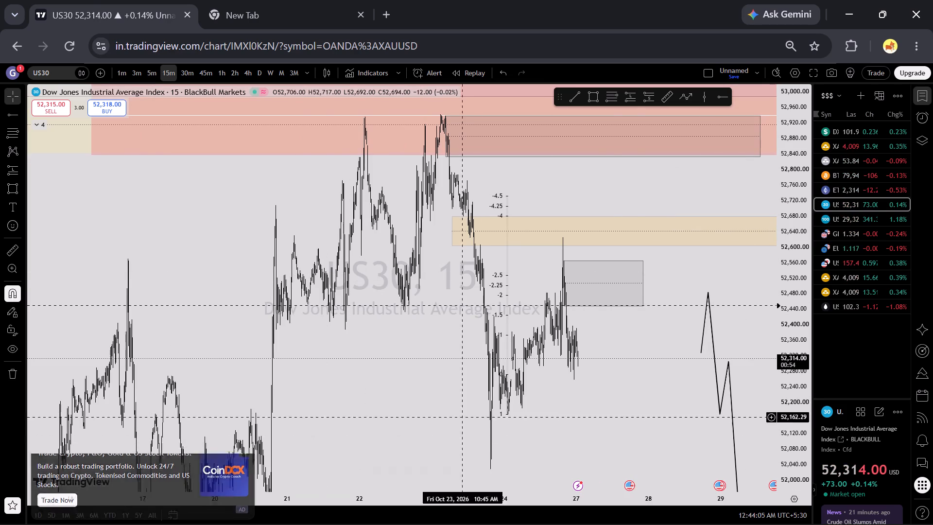
scroll(633, 384, up, 5)
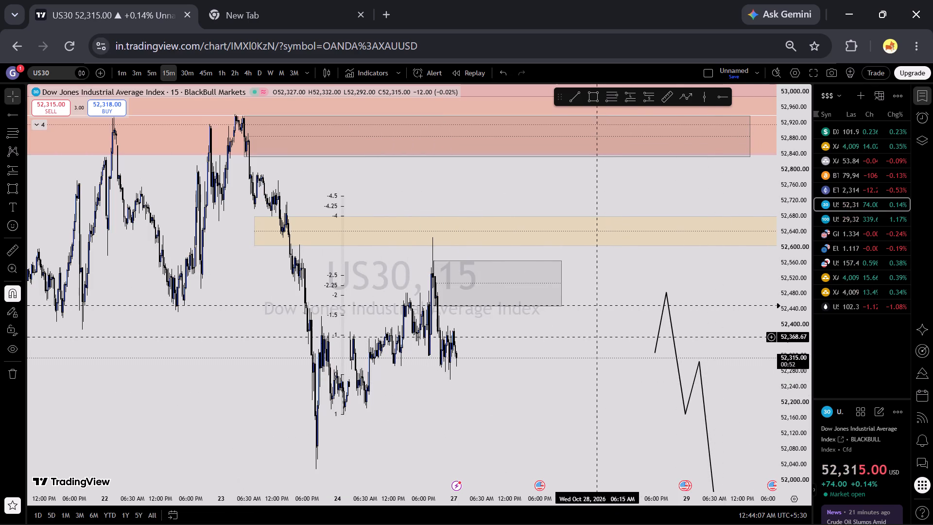
Glance at XAGUSD, then examine the XAUUSD 15-minute candles around the blue zone, the pink zone and the black projected path.
click(849, 162)
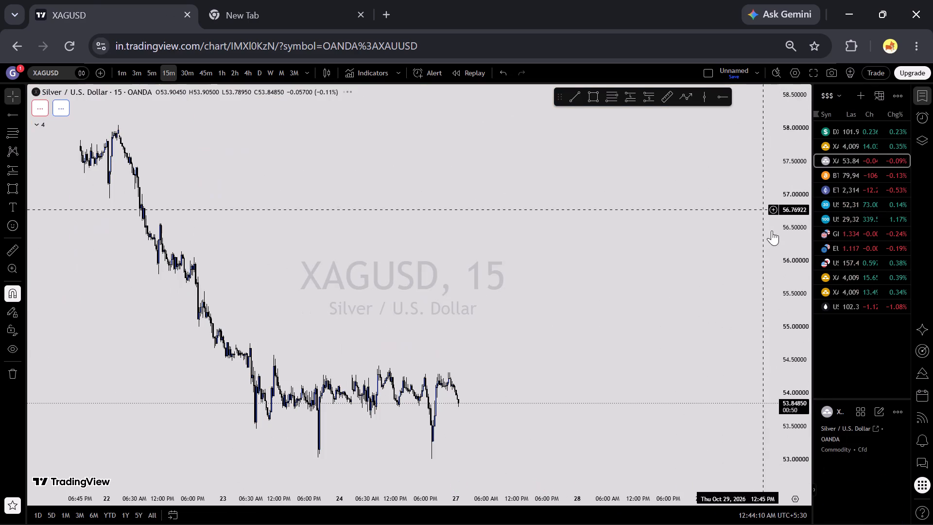
click(856, 145)
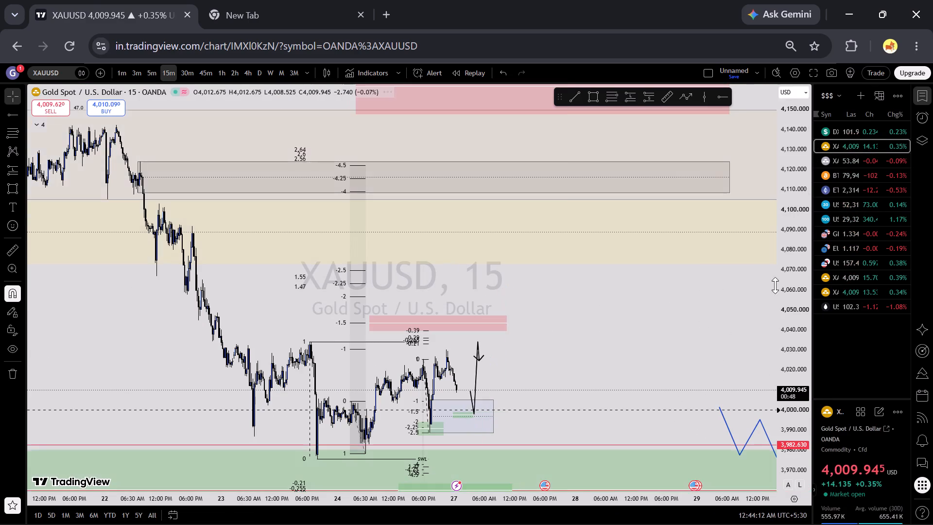
drag(566, 353, 692, 285)
scroll(719, 291, up, 4)
scroll(786, 301, up, 4)
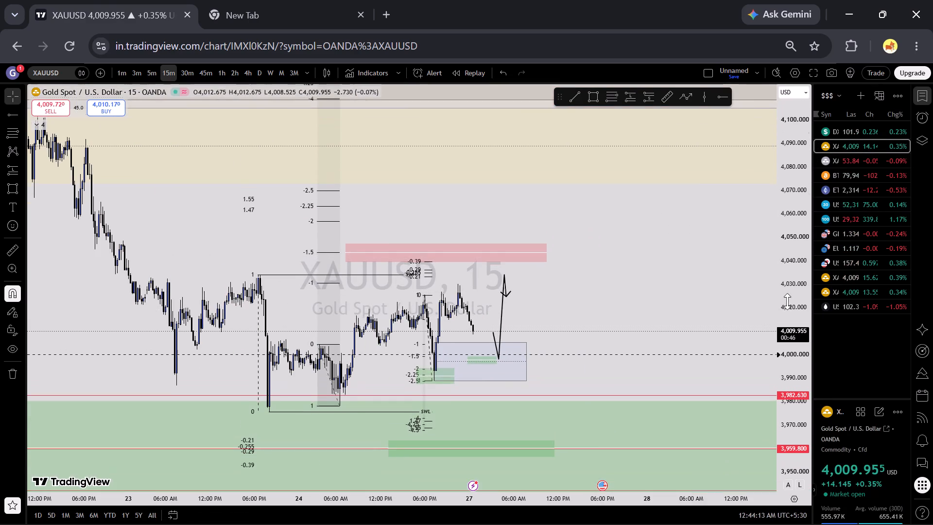
drag(690, 304, 795, 242)
scroll(782, 288, up, 4)
scroll(702, 274, up, 4)
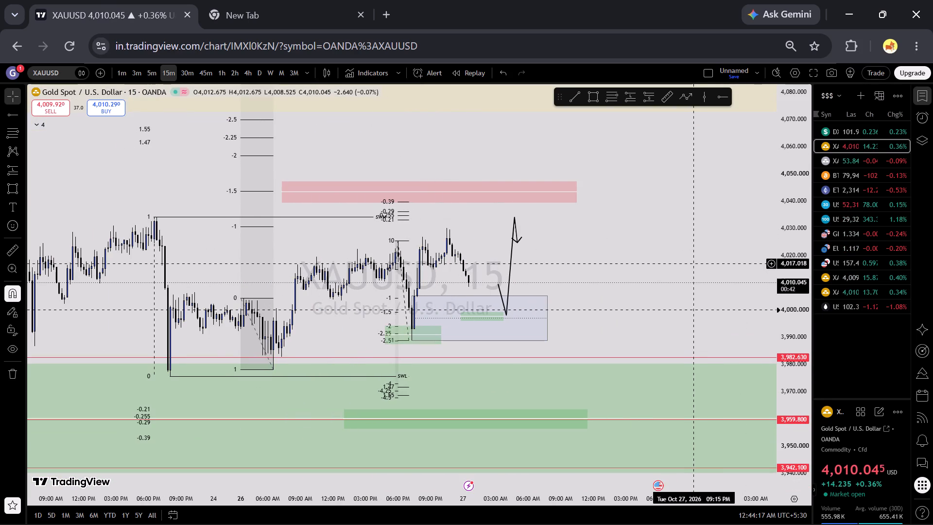
scroll(720, 268, up, 2)
scroll(749, 293, down, 2)
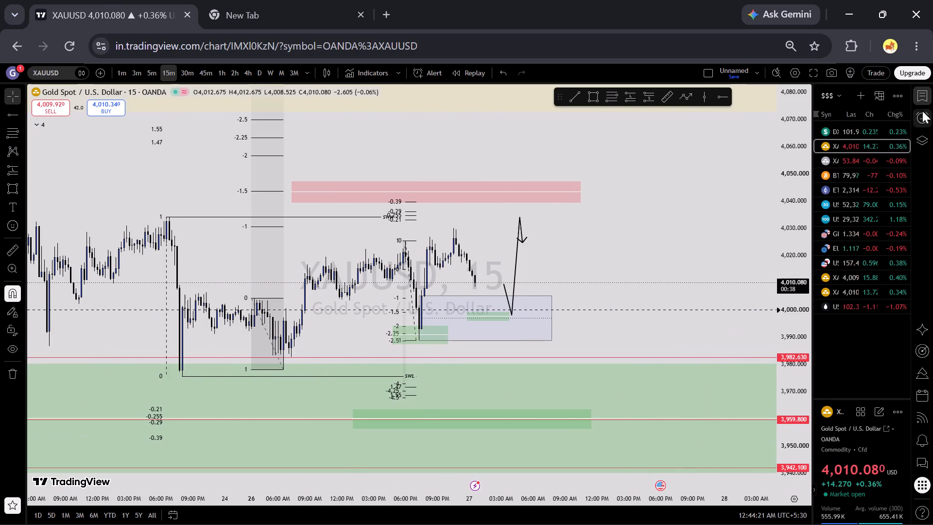
Examine the BTCUSD 15-minute candles between the grey and pink zones, the blue zone and the black projected path.
click(857, 171)
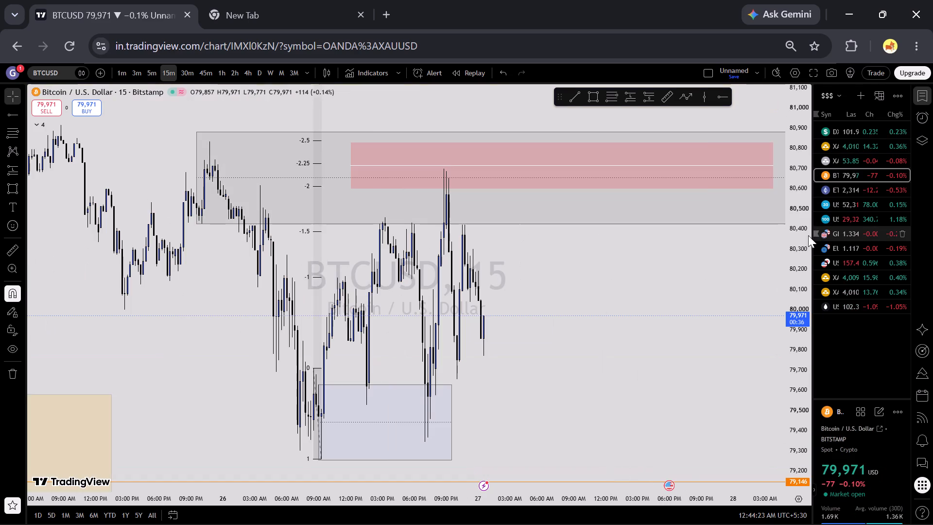
scroll(717, 253, up, 2)
scroll(814, 259, down, 20)
scroll(814, 259, down, 3)
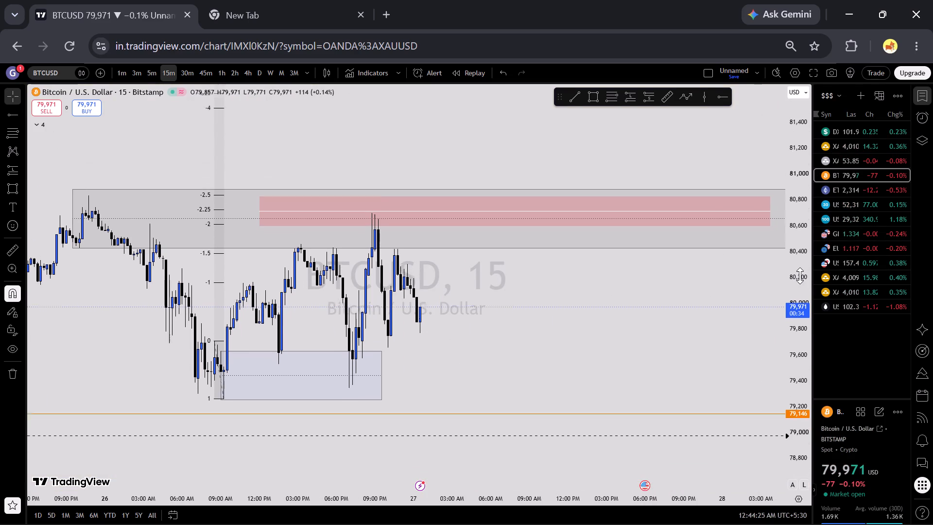
scroll(746, 338, down, 7)
drag(725, 317, 542, 257)
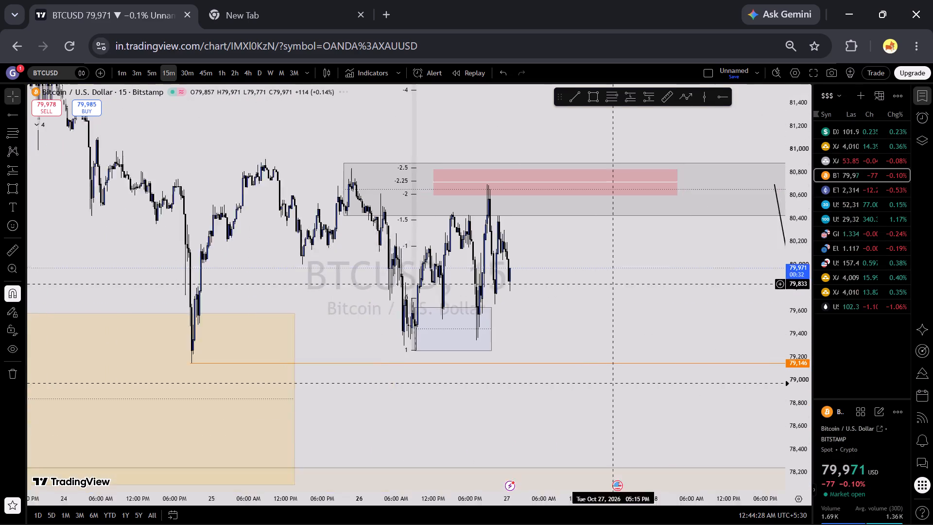
drag(542, 257, 440, 248)
scroll(686, 285, down, 3)
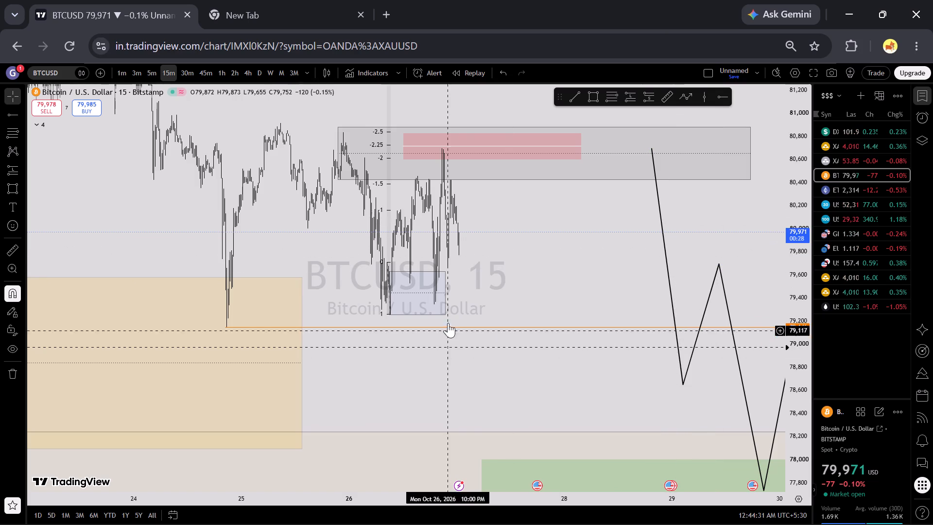
scroll(770, 319, down, 1)
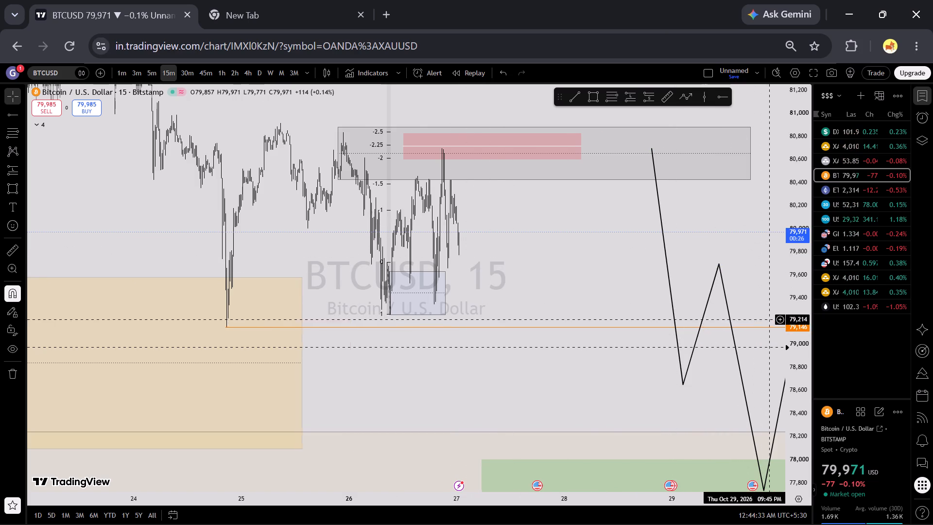
scroll(770, 319, down, 6)
scroll(816, 322, down, 6)
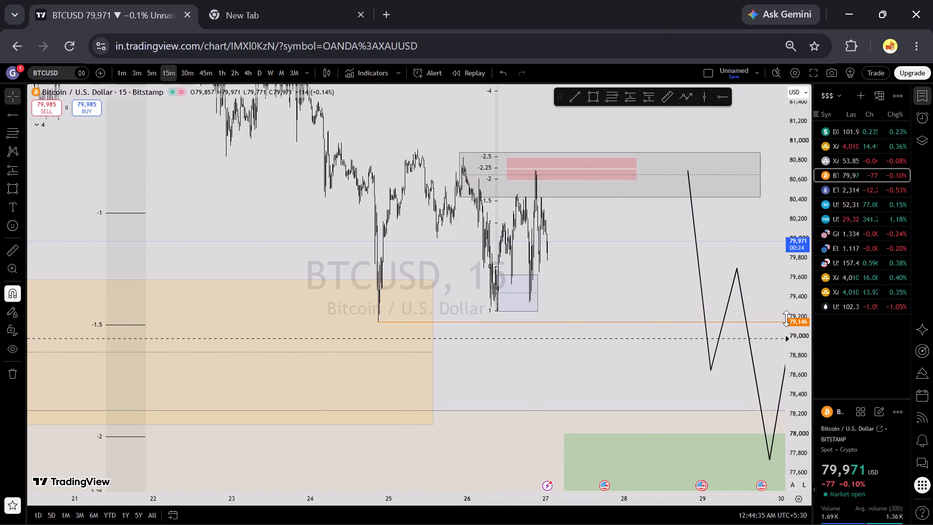
Examine the wider BTCUSD 15-minute chart, covering the DOB, DFVG and green zones, the blue projected paths and early-October swings.
scroll(778, 321, down, 5)
scroll(805, 328, down, 20)
scroll(805, 328, down, 3)
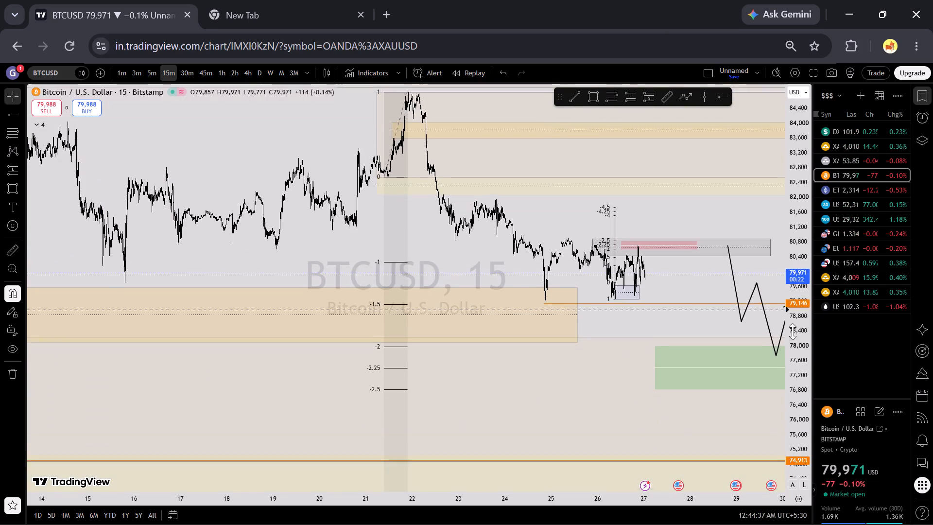
scroll(793, 332, down, 13)
drag(670, 364, 371, 392)
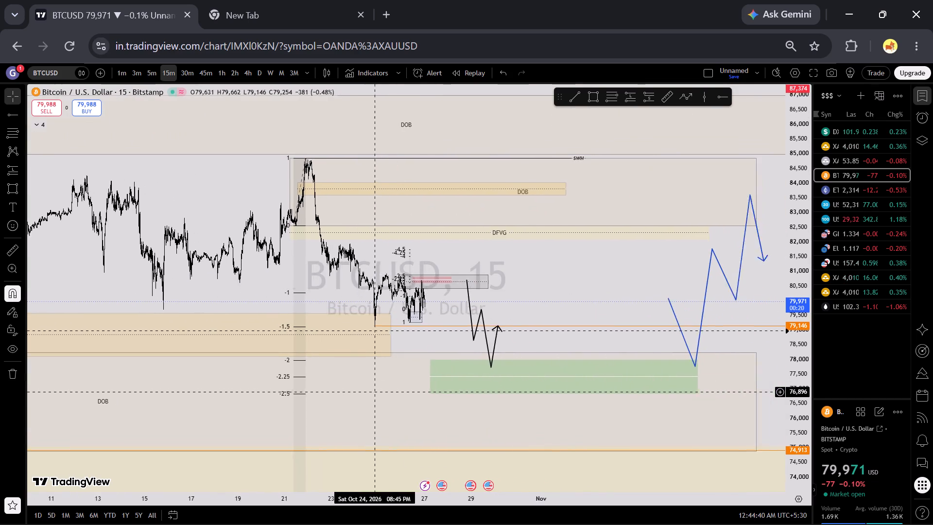
drag(371, 392, 130, 349)
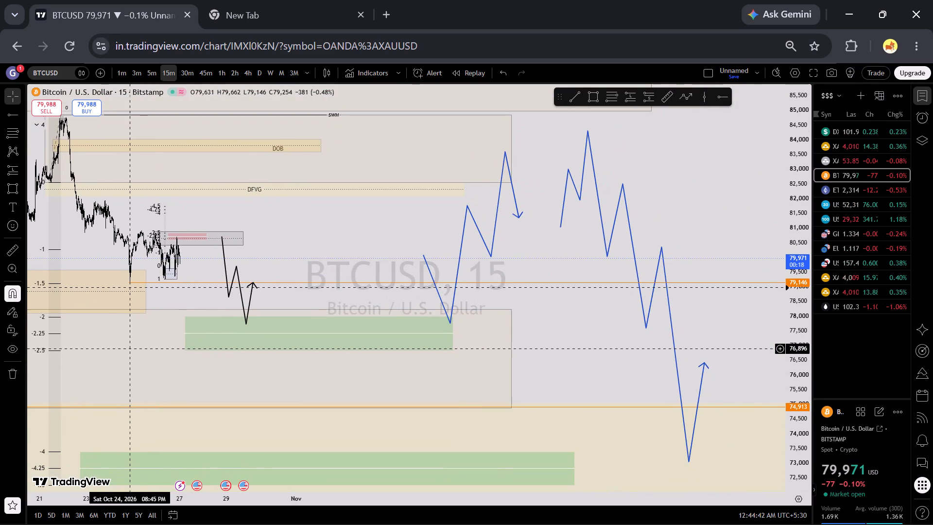
drag(130, 349, 629, 334)
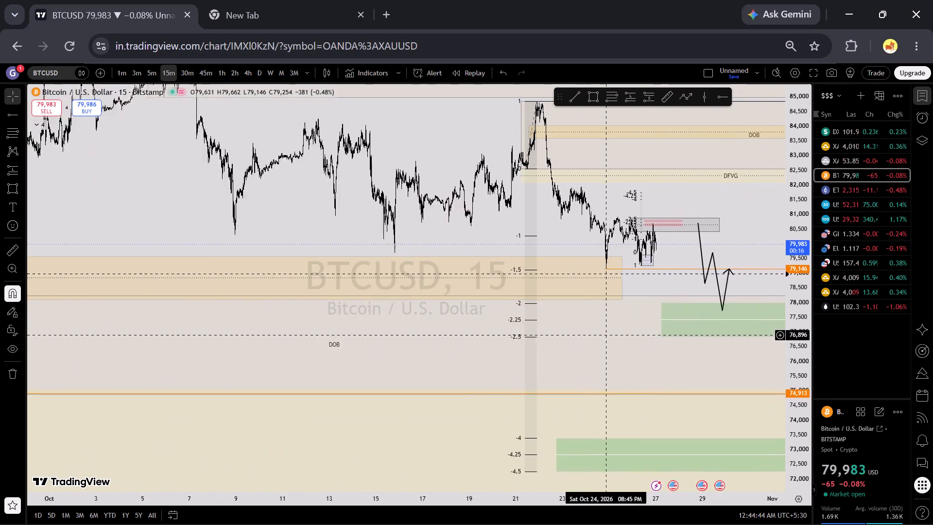
drag(629, 334, 685, 331)
scroll(687, 330, up, 9)
scroll(826, 364, up, 11)
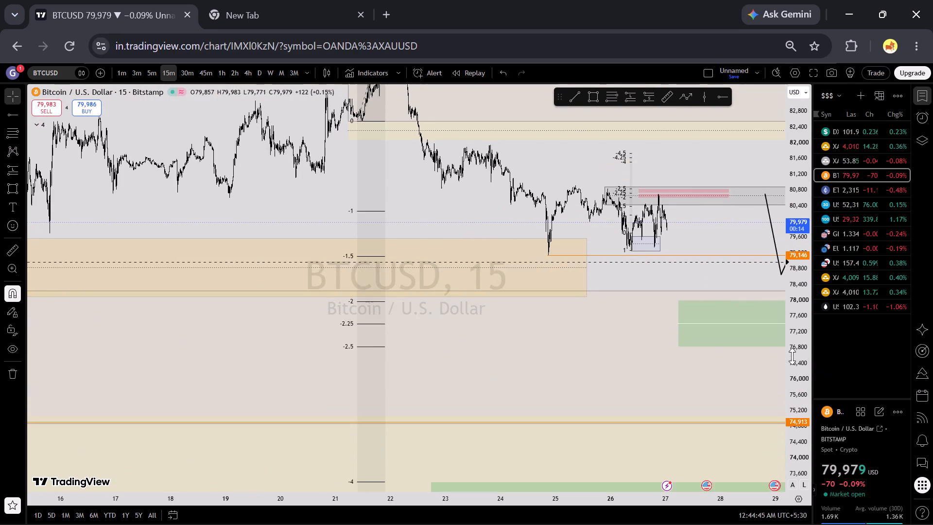
scroll(792, 356, up, 6)
scroll(696, 232, up, 4)
drag(696, 216, 653, 359)
scroll(664, 326, down, 5)
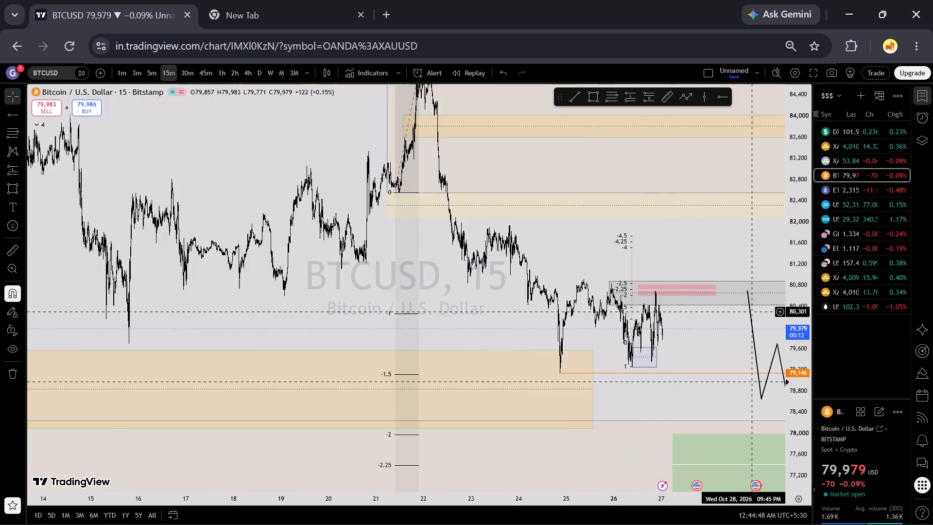
scroll(769, 312, down, 20)
scroll(769, 312, down, 11)
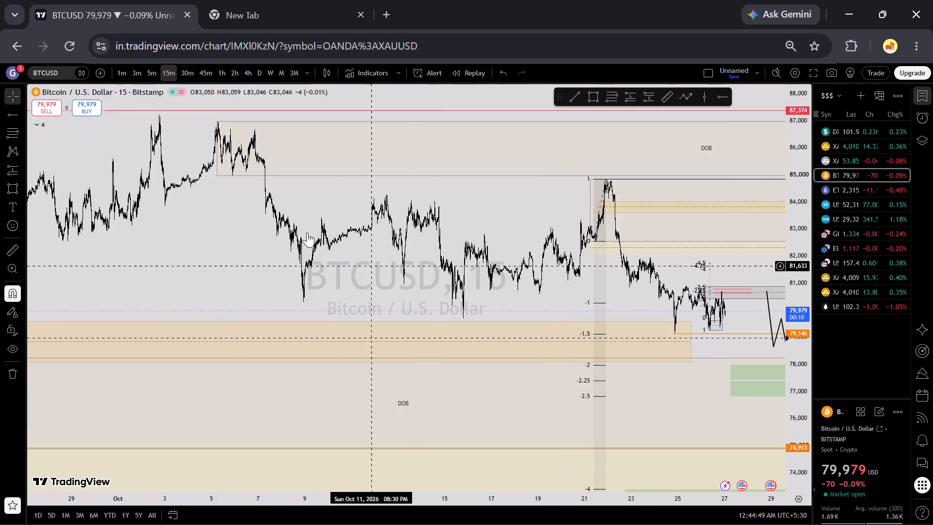
Switch BTCUSD to the 1-hour timeframe and examine recent price against the DOB and DFVG zones and black projected path.
click(222, 77)
scroll(342, 177, up, 1)
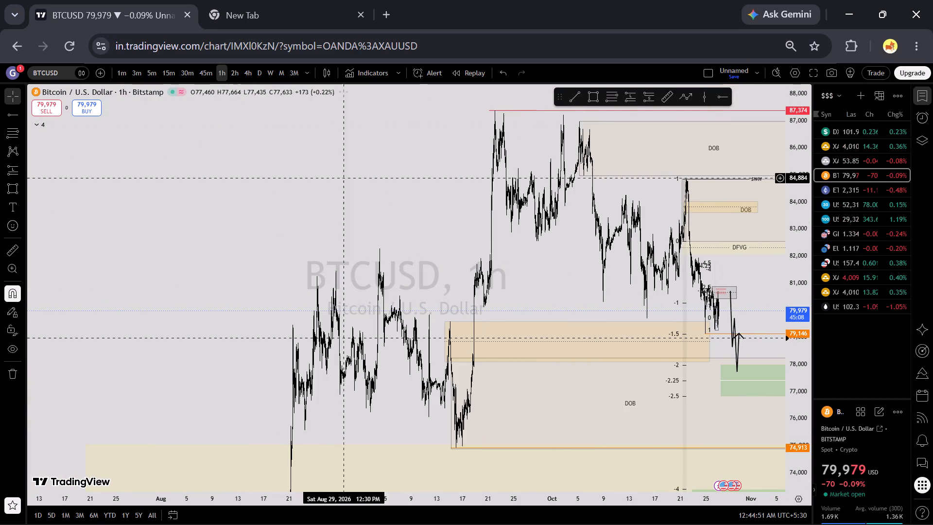
scroll(560, 142, up, 3)
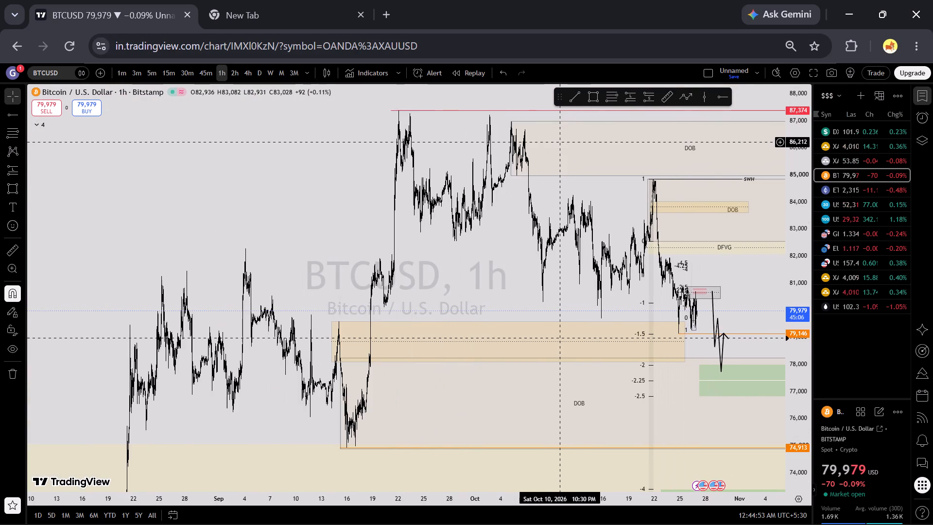
scroll(560, 142, up, 9)
scroll(801, 320, up, 8)
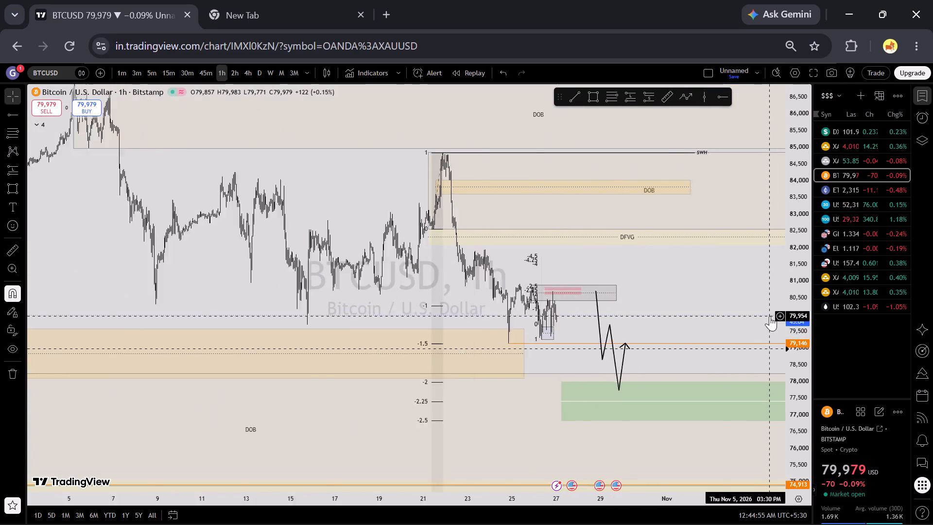
Examine the latest BTCUSD 1-hour candles against the grey and pink zones, the green zone and the black projected path.
scroll(770, 316, up, 1)
drag(703, 310, 783, 239)
scroll(759, 257, up, 4)
scroll(800, 284, up, 11)
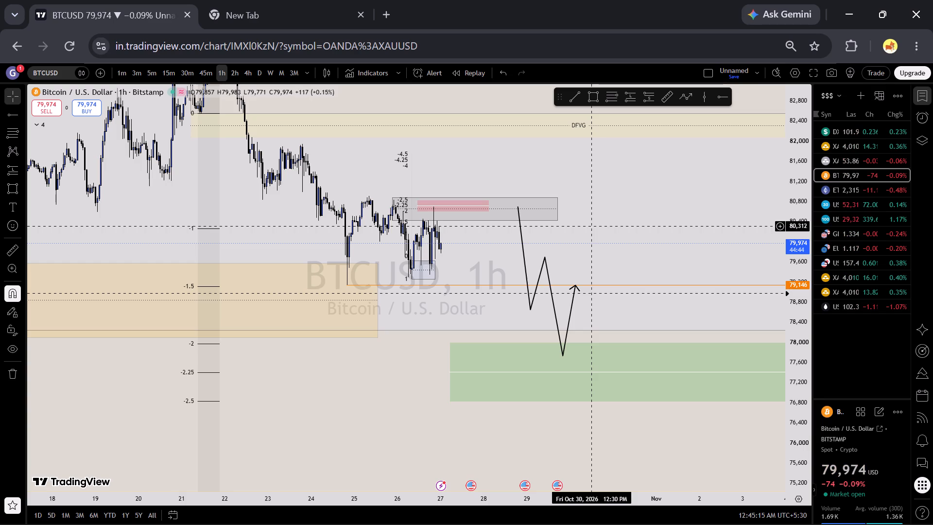
scroll(612, 227, up, 5)
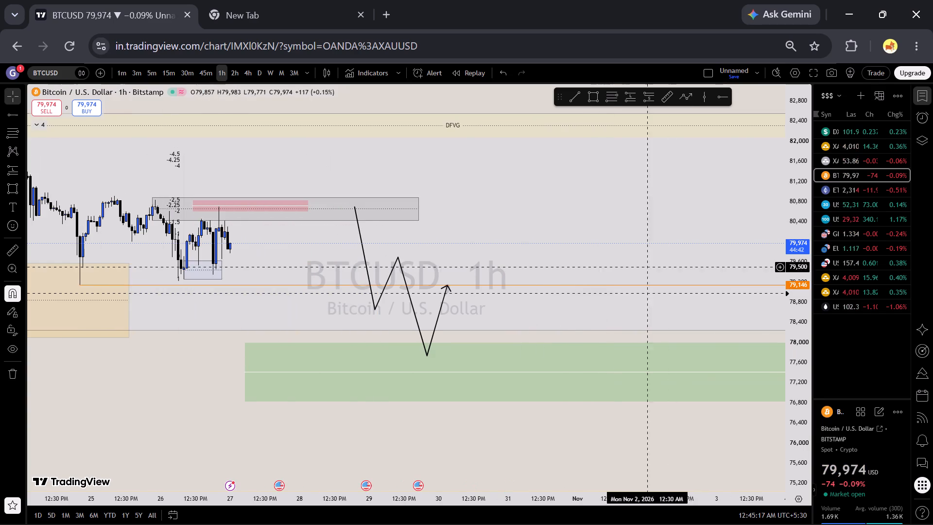
Open the DXY 1-hour chart and examine price against the orange zone, the DOB zone and the black projected path.
click(869, 137)
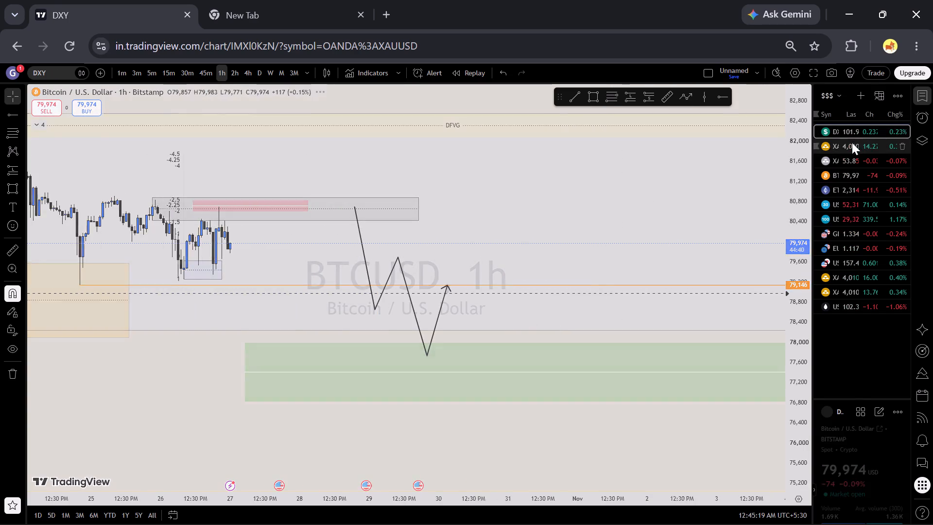
scroll(781, 255, down, 20)
scroll(781, 255, down, 5)
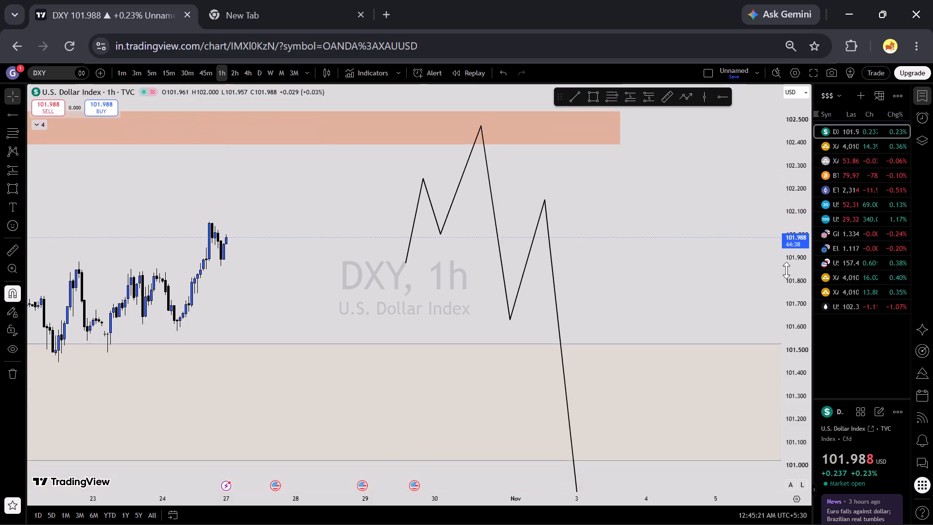
scroll(786, 270, down, 18)
scroll(639, 291, up, 5)
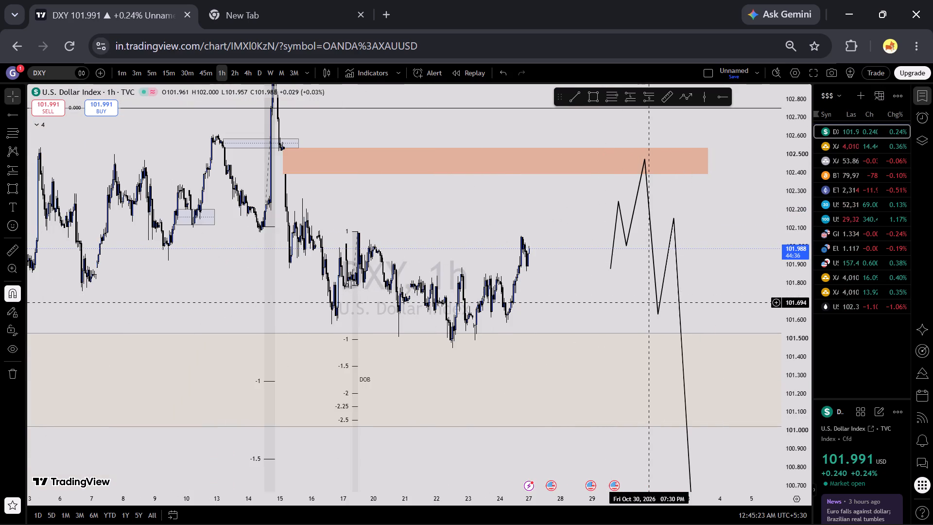
scroll(653, 304, up, 6)
scroll(799, 329, up, 6)
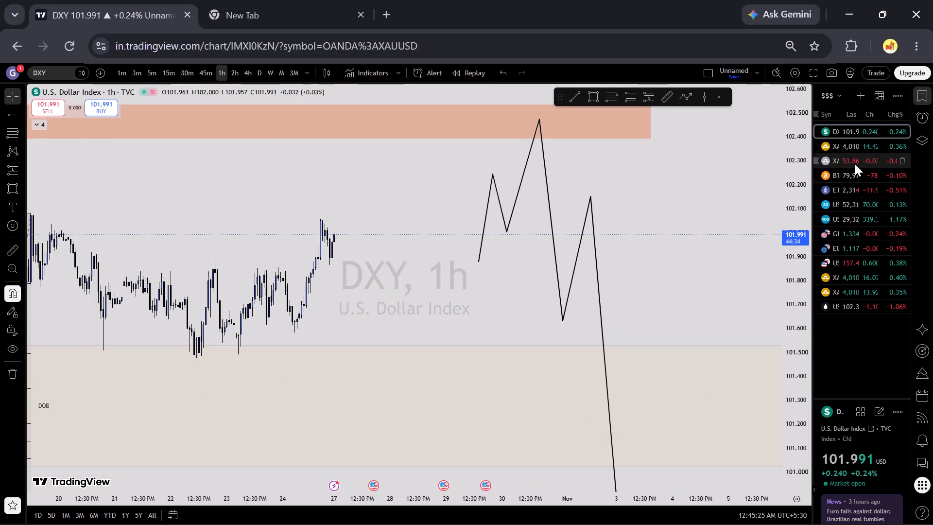
Open the XAUUSD 1-hour chart and examine the green zone, the small blue zone and the blue projected path.
click(852, 148)
scroll(751, 280, down, 2)
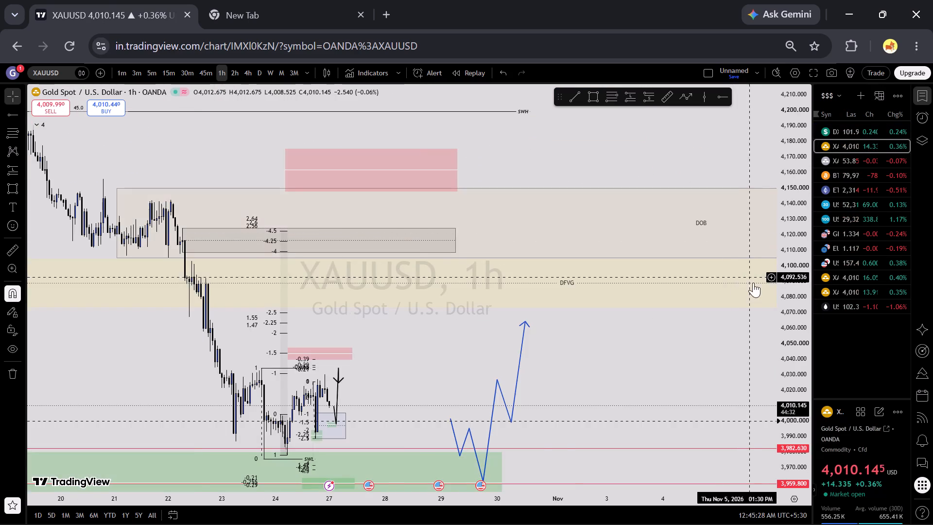
scroll(753, 282, down, 1)
drag(690, 359, 806, 254)
scroll(689, 291, up, 10)
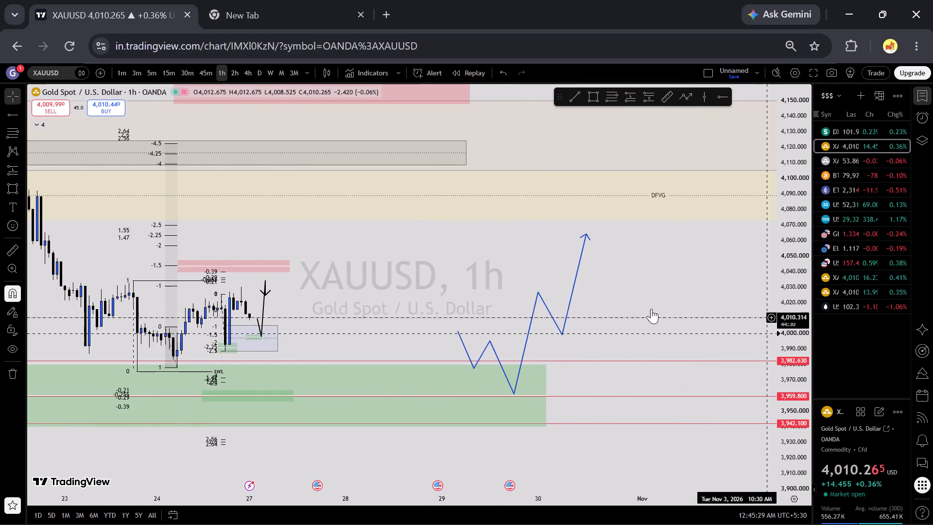
On the XAUUSD 5-minute chart, shift the black projected path later in time so its peak sits at about 09:00 AM.
click(147, 70)
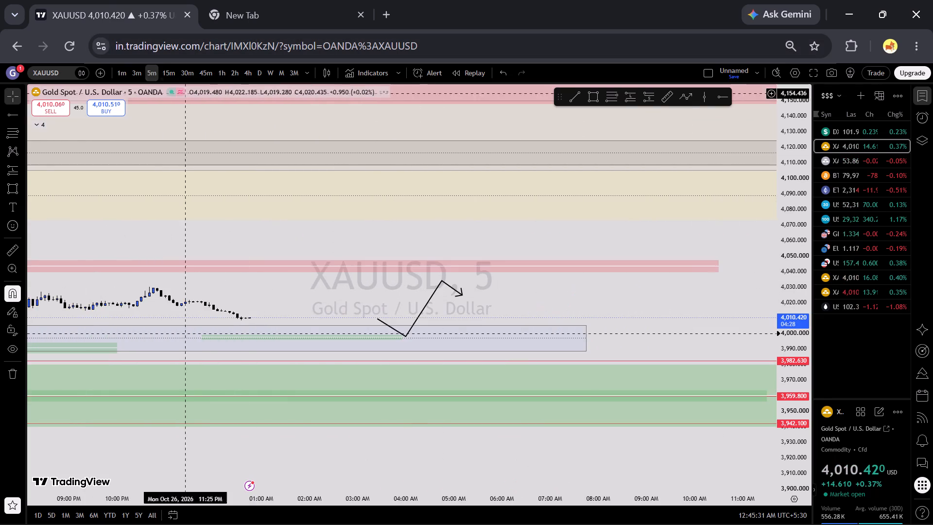
scroll(404, 275, down, 6)
scroll(602, 303, down, 12)
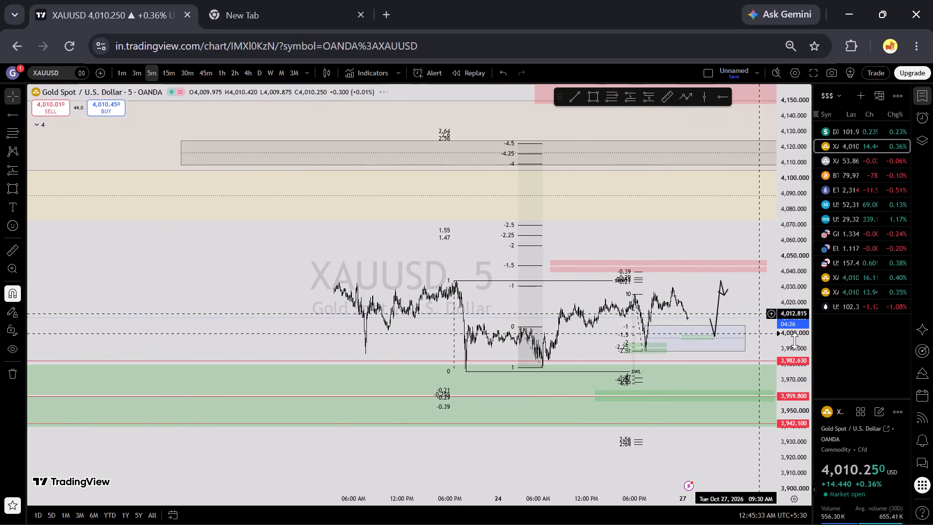
scroll(795, 327, up, 20)
scroll(795, 327, up, 10)
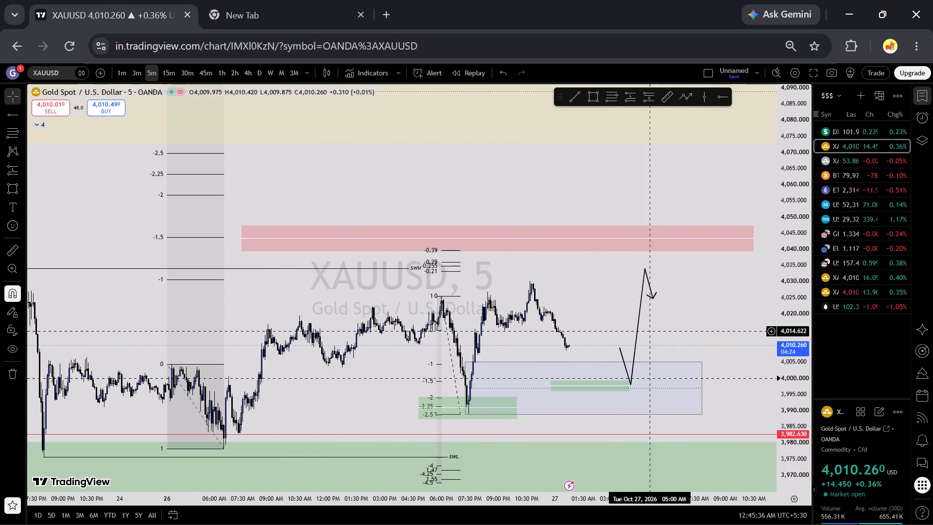
drag(637, 331, 720, 329)
scroll(650, 310, up, 2)
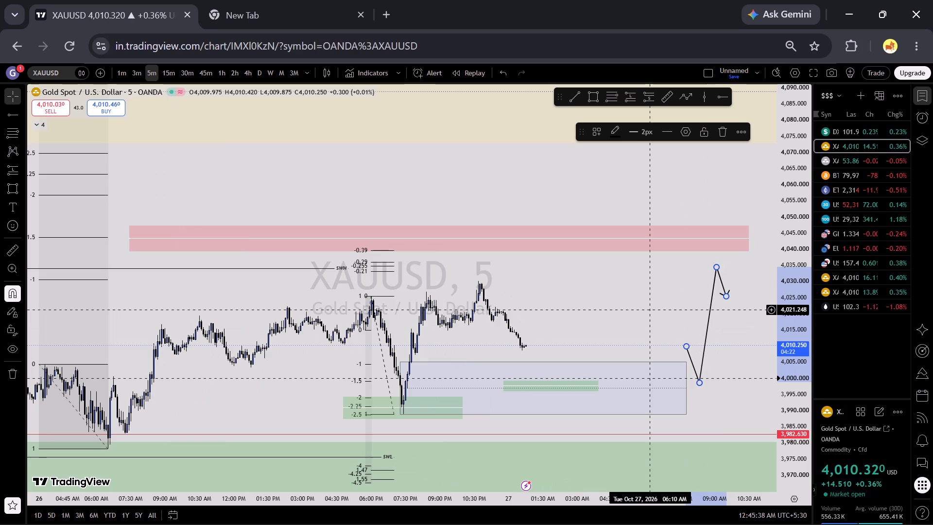
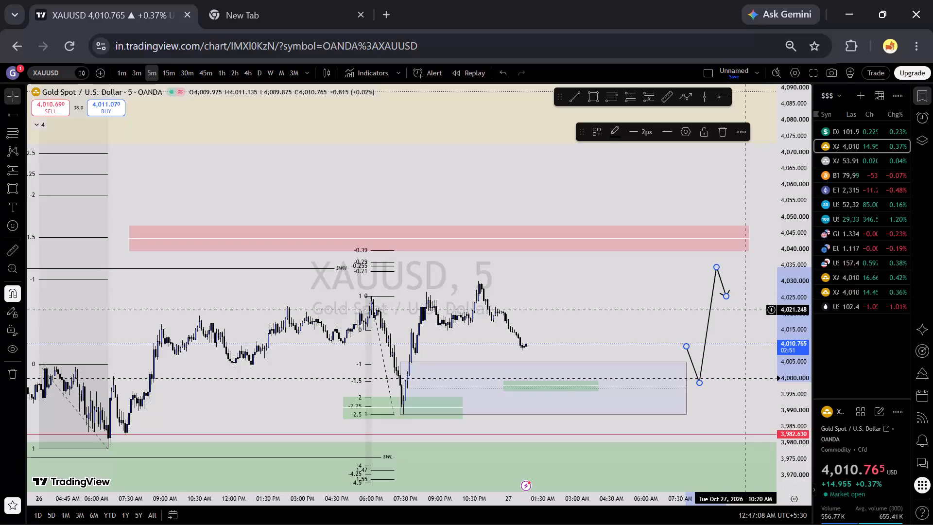
Examine XAUUSD 5-minute price action around the blue box, the green and pink zones, the swing levels and the black projected path.
scroll(806, 375, up, 1)
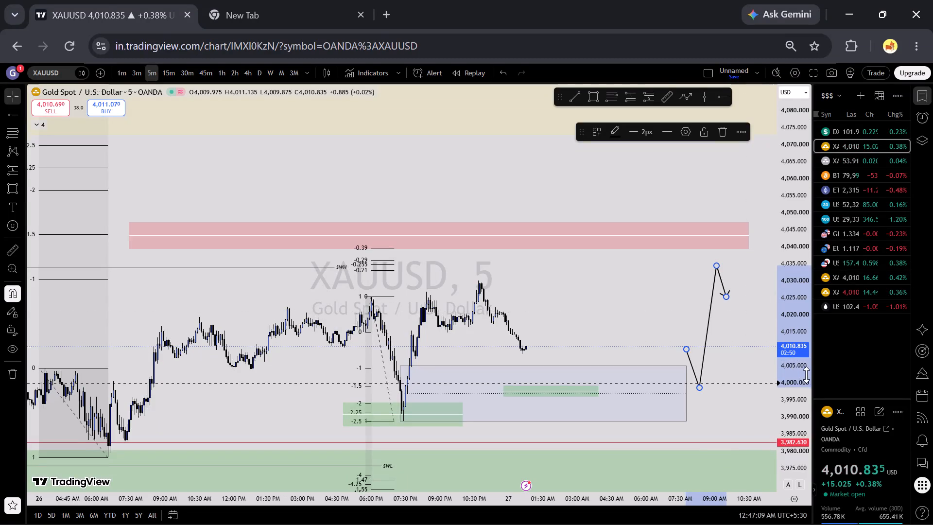
scroll(806, 375, up, 8)
scroll(678, 337, up, 3)
drag(575, 351, 605, 250)
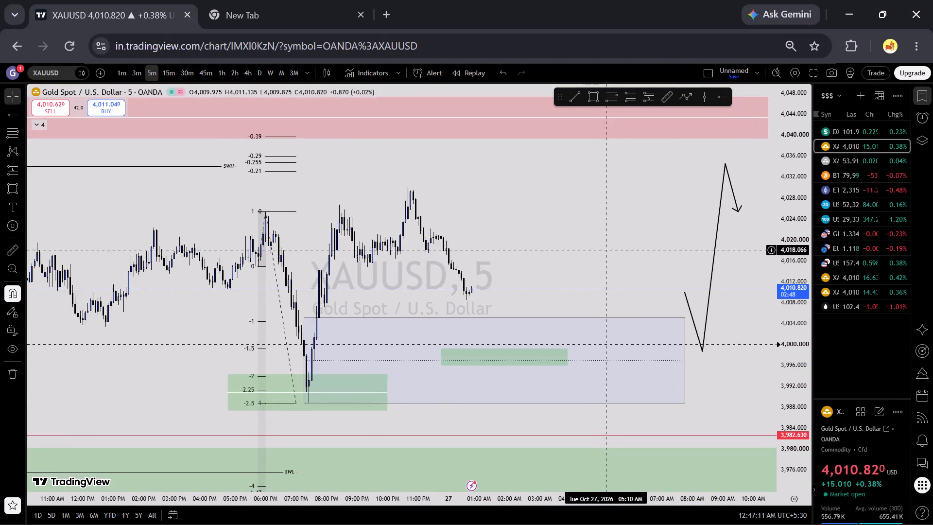
scroll(614, 266, down, 5)
scroll(798, 314, down, 8)
drag(696, 251, 480, 268)
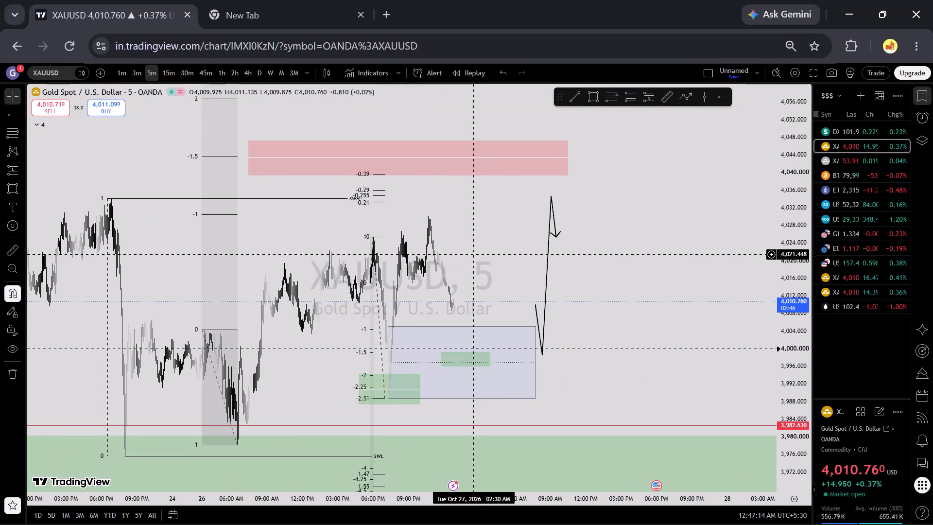
scroll(797, 301, down, 4)
scroll(783, 305, up, 1)
scroll(780, 308, down, 13)
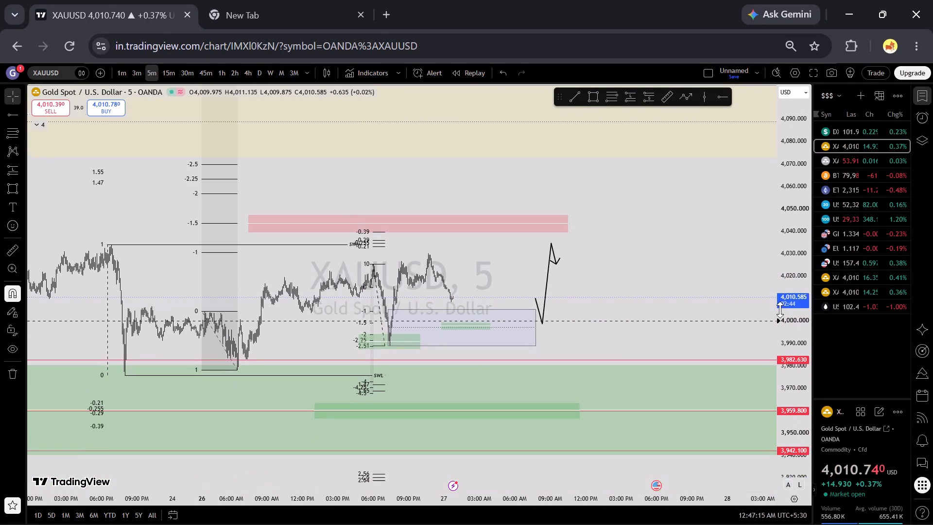
scroll(780, 310, down, 11)
scroll(695, 342, up, 6)
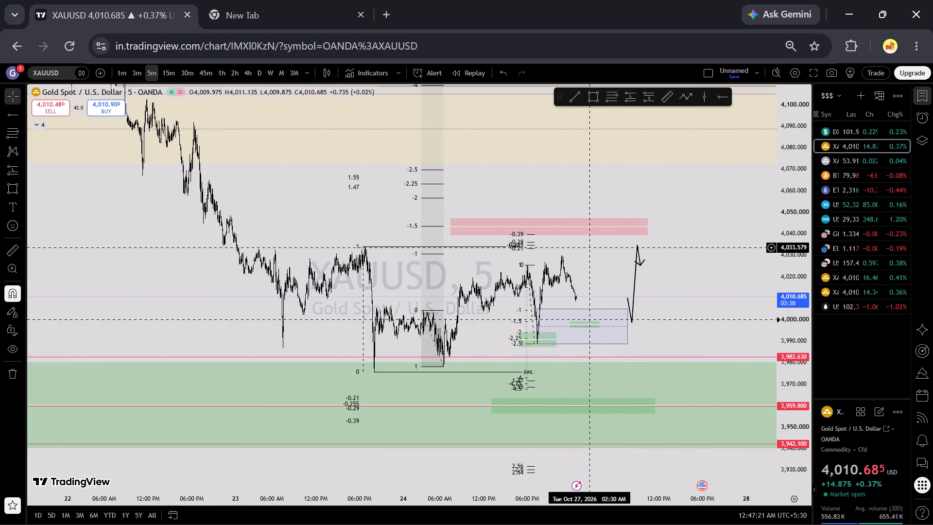
scroll(689, 289, up, 3)
scroll(778, 322, up, 5)
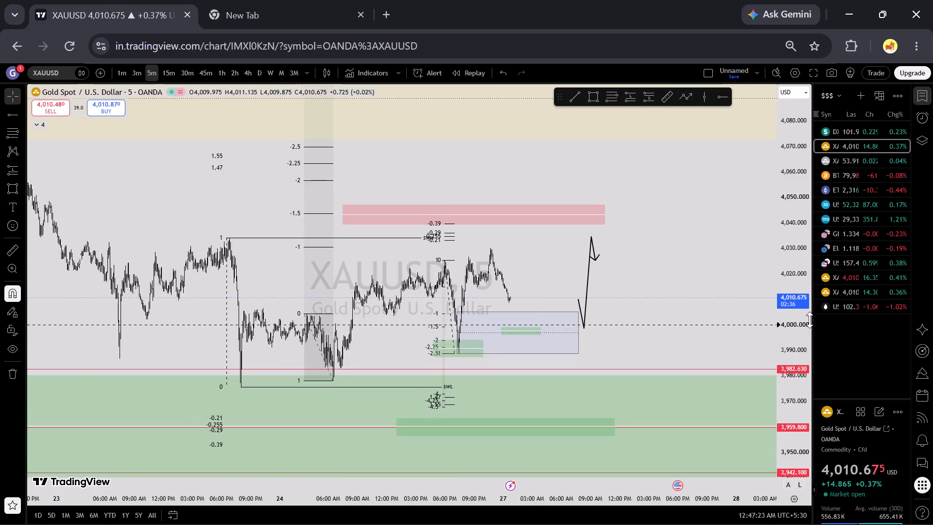
scroll(810, 320, up, 8)
scroll(468, 289, down, 4)
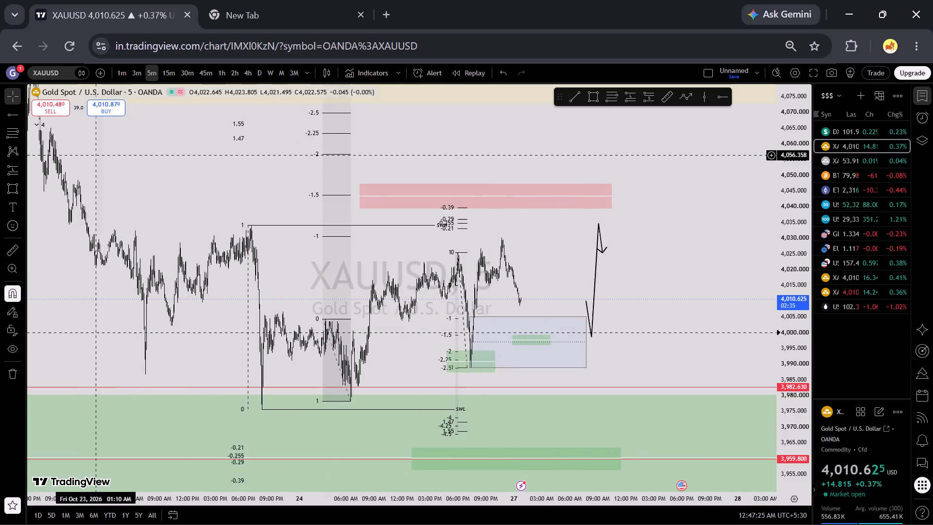
Make the hidden Midnight OR - Auto STDV Zones indicator visible on the XAUUSD 5-minute chart.
click(33, 121)
click(132, 159)
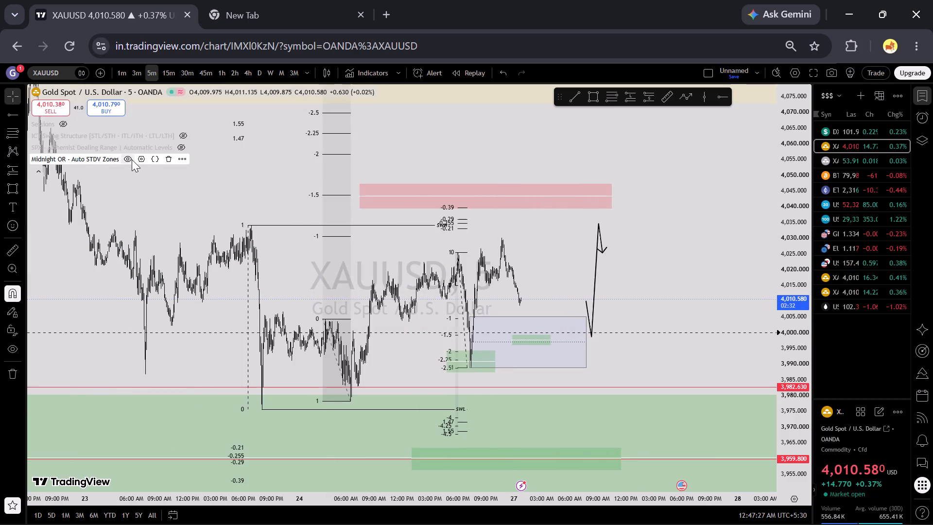
Toggle the Midnight OR - Auto STDV Zones indicator and examine its grey and blue zones against XAUUSD 5-minute price and the projected path.
double_click(132, 159)
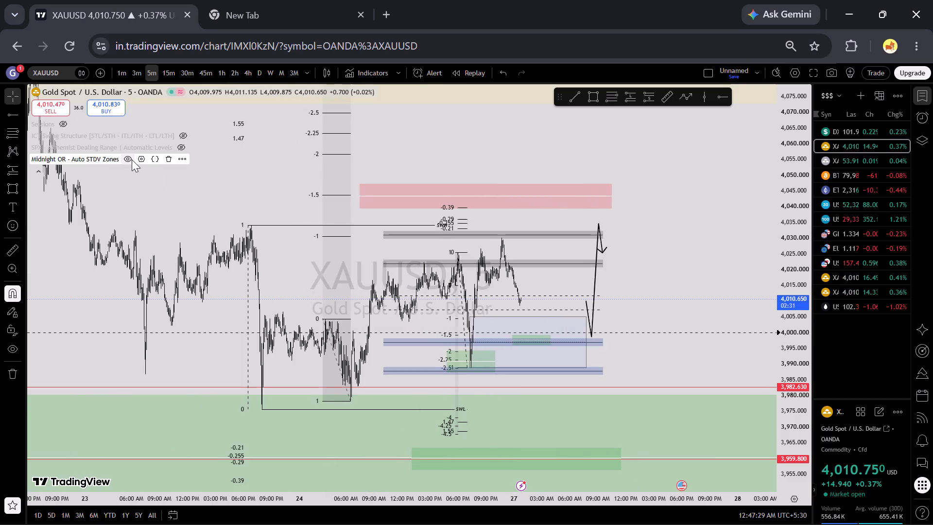
scroll(805, 284, up, 10)
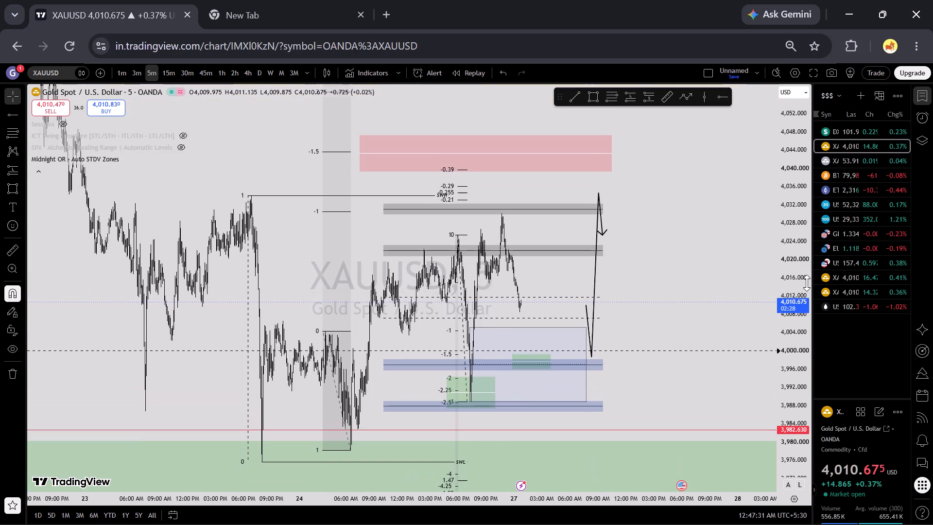
scroll(720, 308, up, 3)
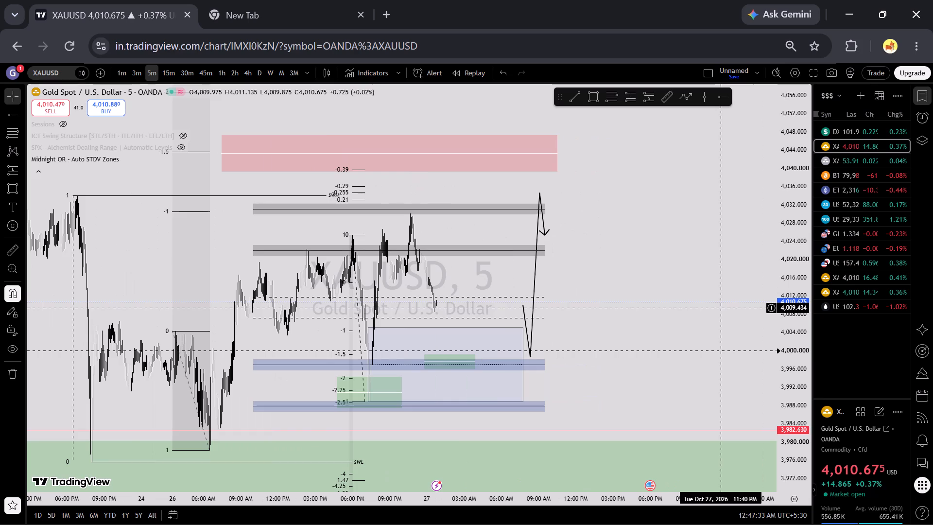
click(128, 157)
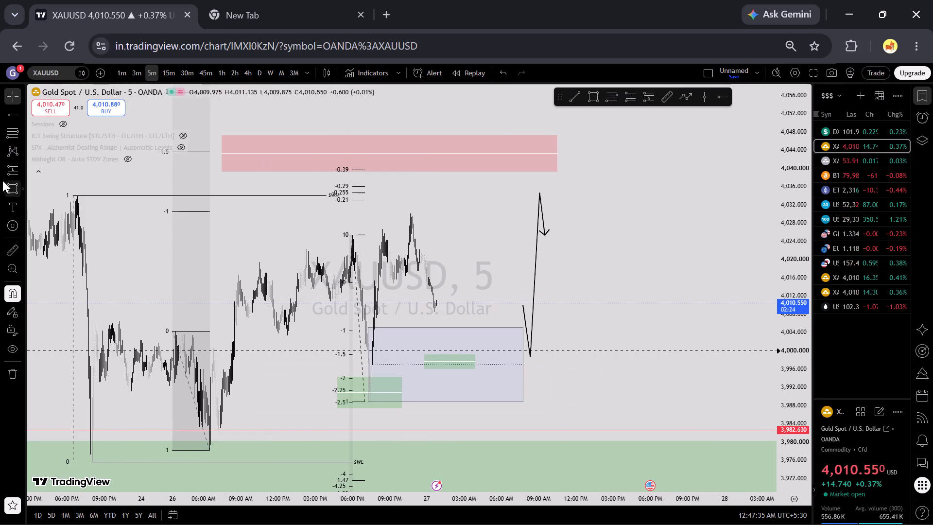
click(124, 157)
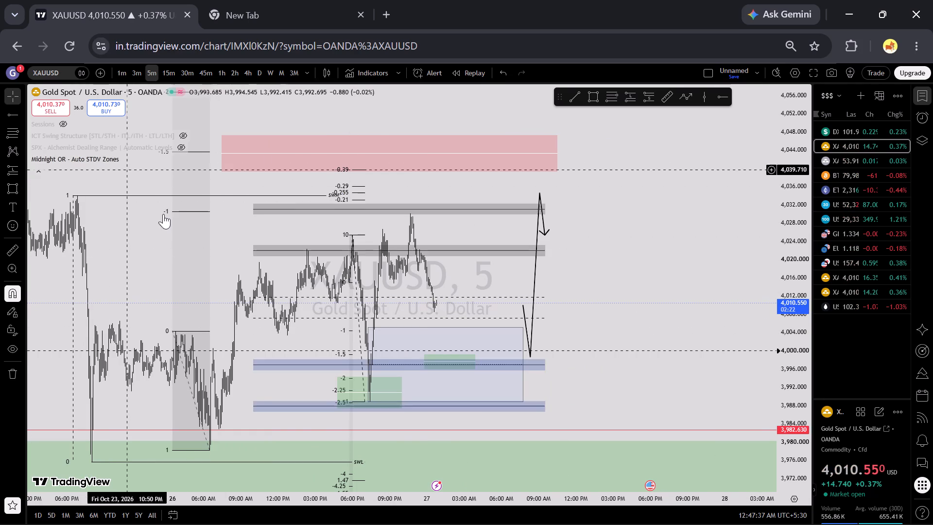
scroll(239, 252, up, 4)
drag(487, 268, 758, 266)
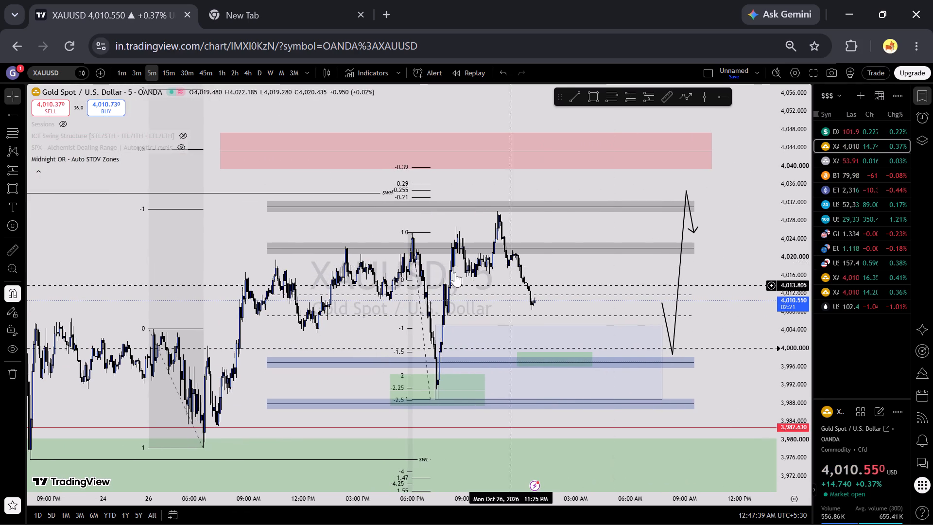
click(121, 159)
click(40, 169)
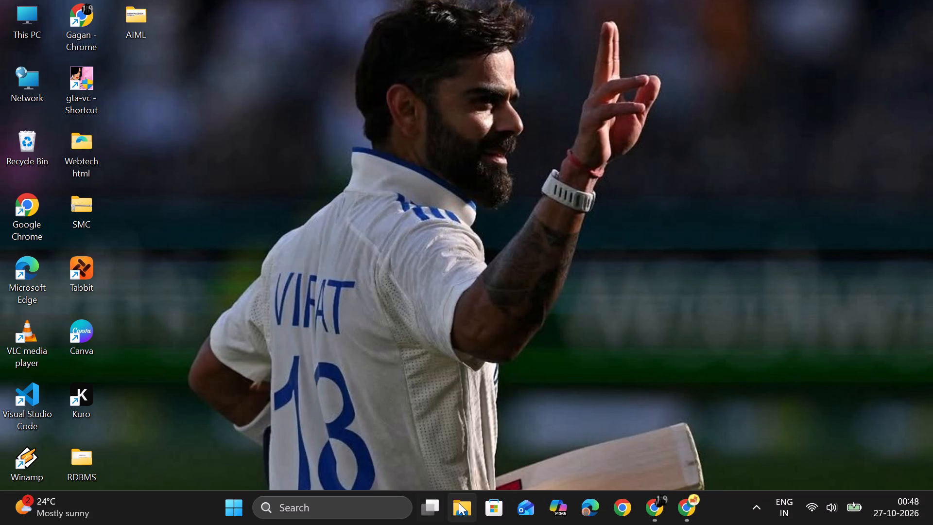
Check the Downloads folder in File Explorer and close the window.
click(459, 503)
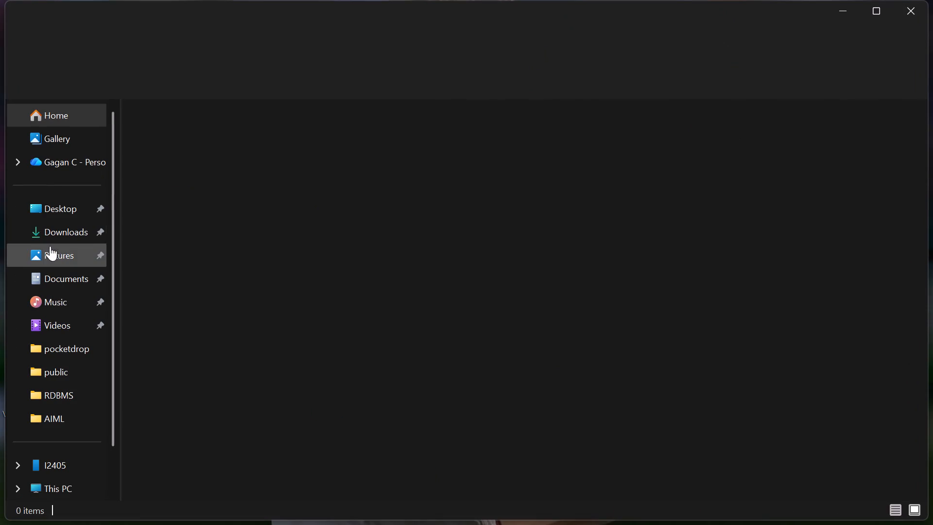
click(52, 240)
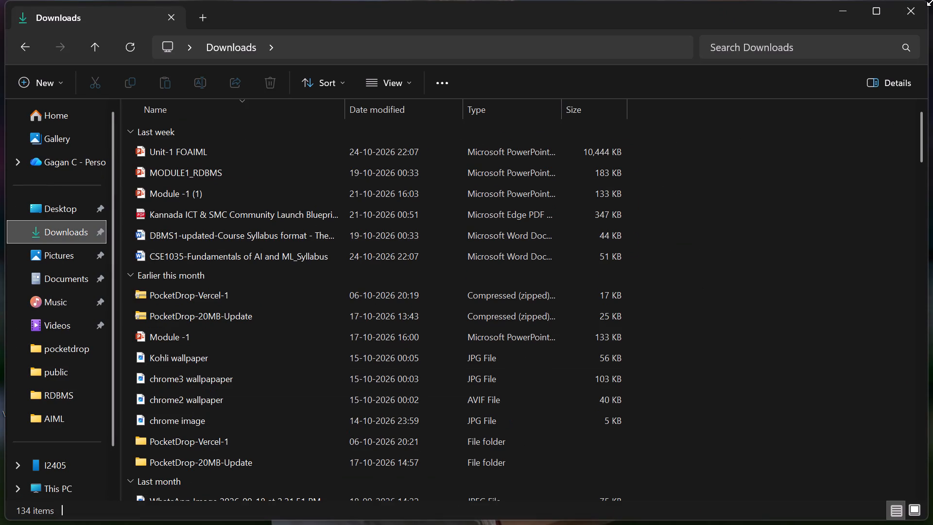
click(922, 6)
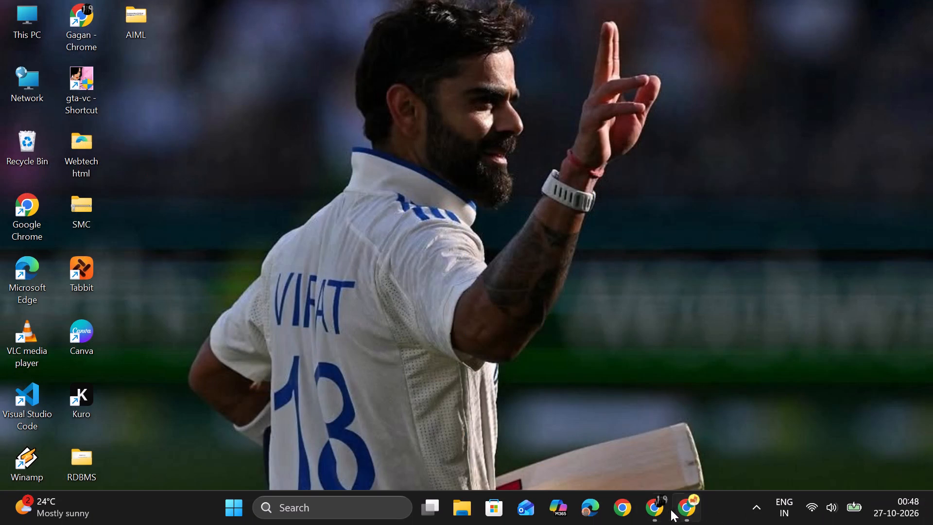
Switch to the other Chrome window holding the ChatGPT conversation and WhatsApp.
click(666, 511)
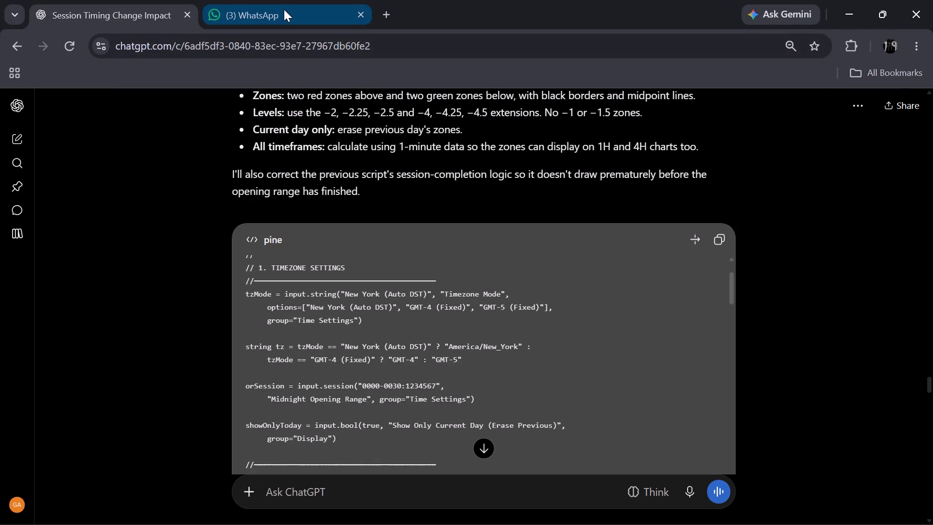